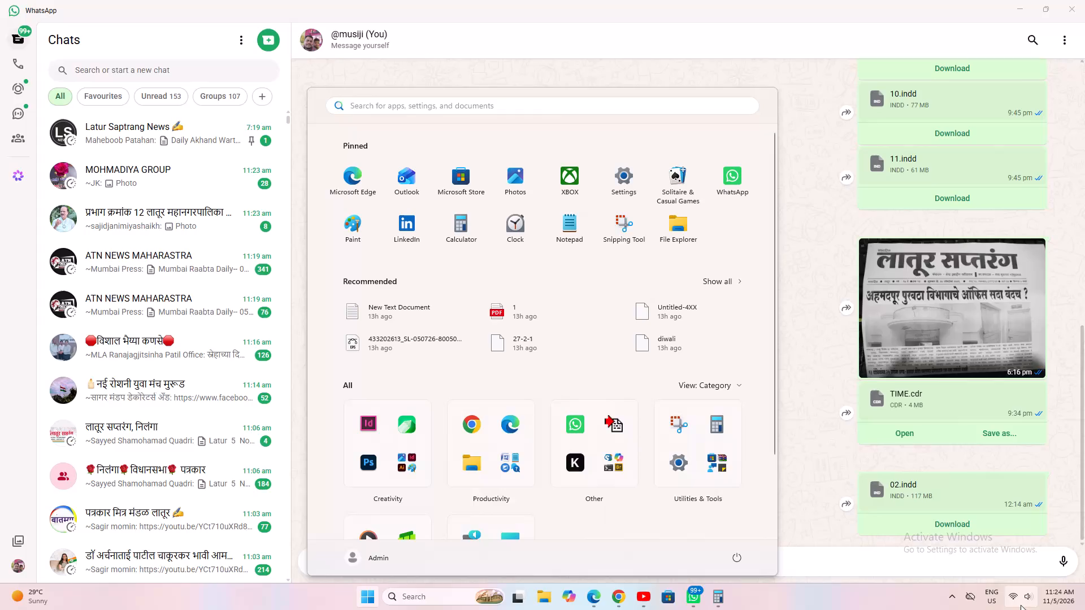
Turn off the computer's Wi-Fi connection in the quick settings.
{"action": "left_click", "coordinate": [1013, 603]}
{"action": "left_click", "coordinate": [901, 424]}
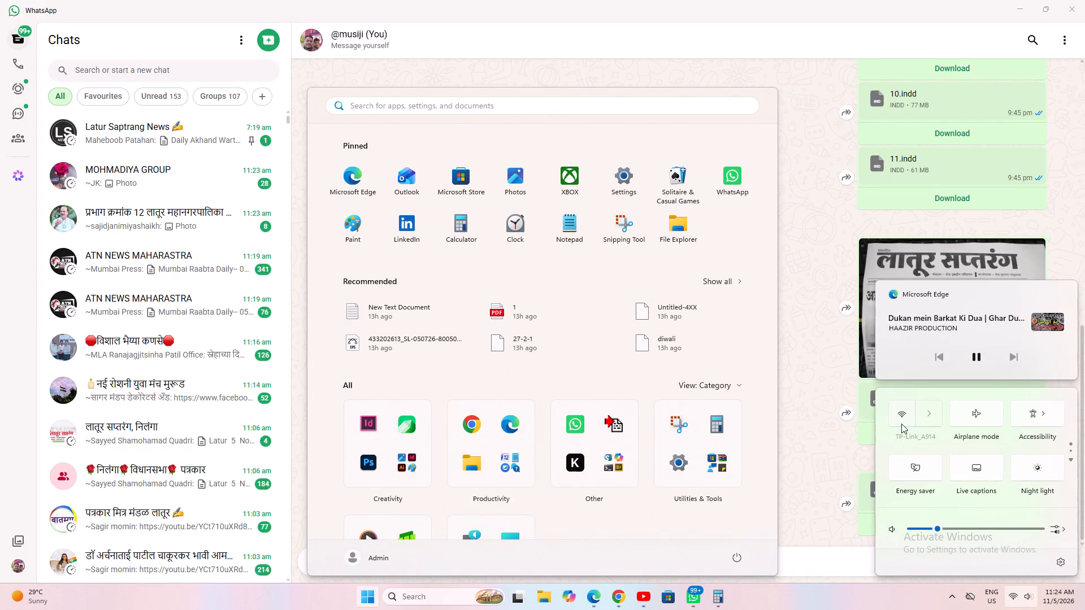
Launch CorelDRAW 2026 from the Creativity group of installed apps.
{"action": "left_click", "coordinate": [412, 428]}
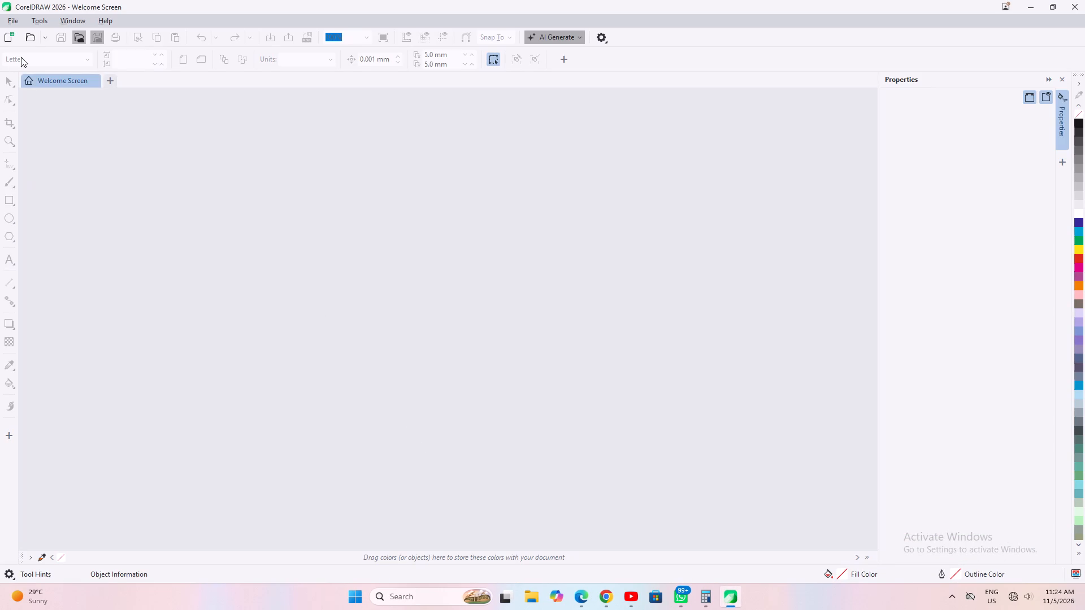
Start opening an existing drawing from disk in CorelDRAW.
{"action": "left_click", "coordinate": [29, 33]}
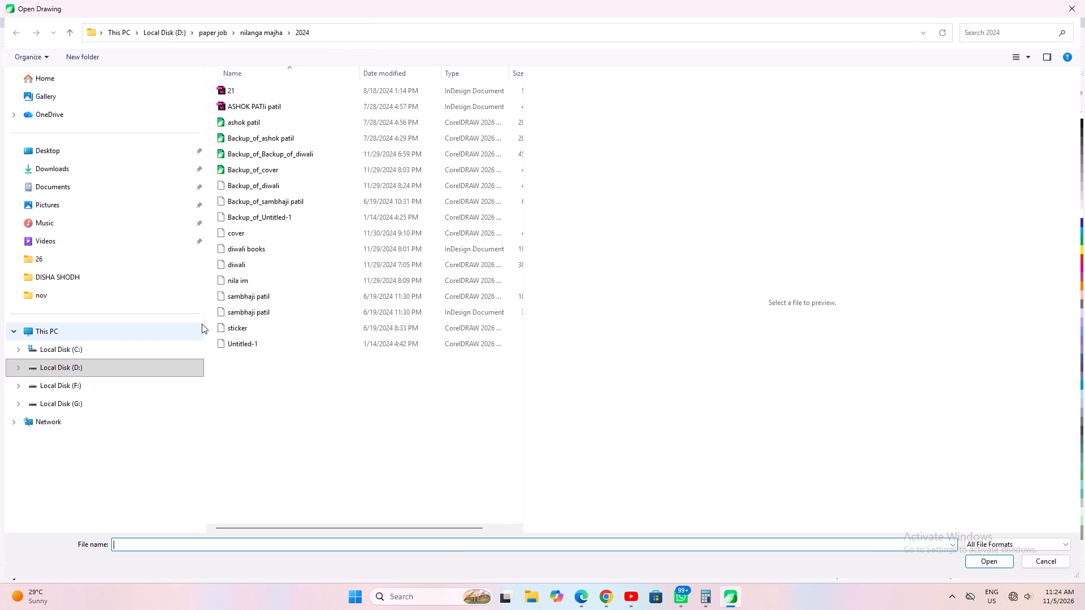
Preview the Untitled-1 drawing in the 2024 folder of nilanga majha.
{"action": "left_click", "coordinate": [220, 348]}
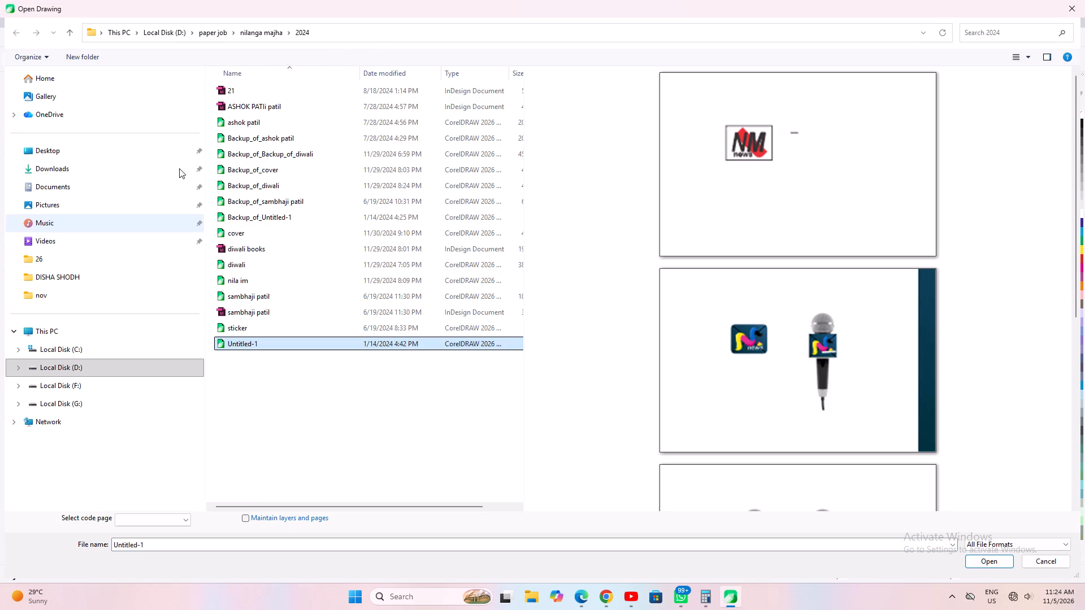
{"action": "left_click", "coordinate": [300, 34]}
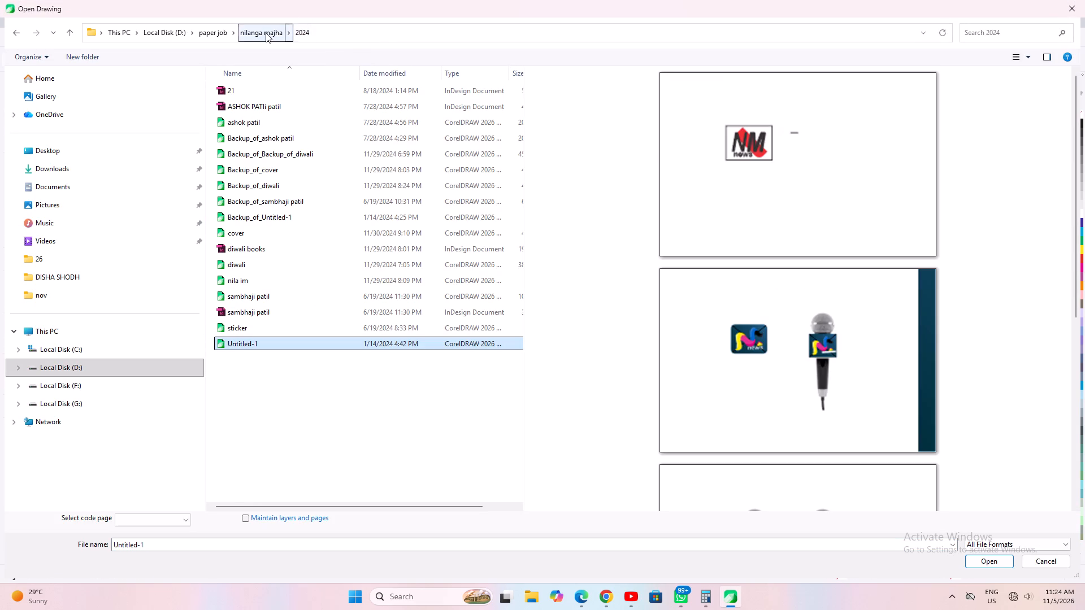
{"action": "left_click", "coordinate": [266, 33]}
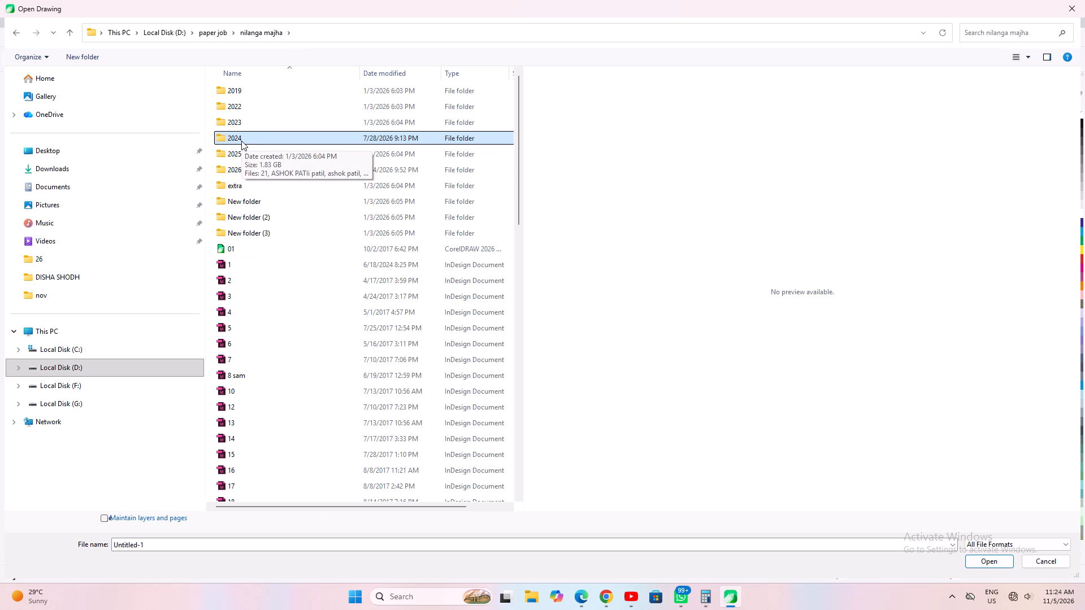
{"action": "double_click", "coordinate": [241, 141]}
{"action": "left_click", "coordinate": [240, 337]}
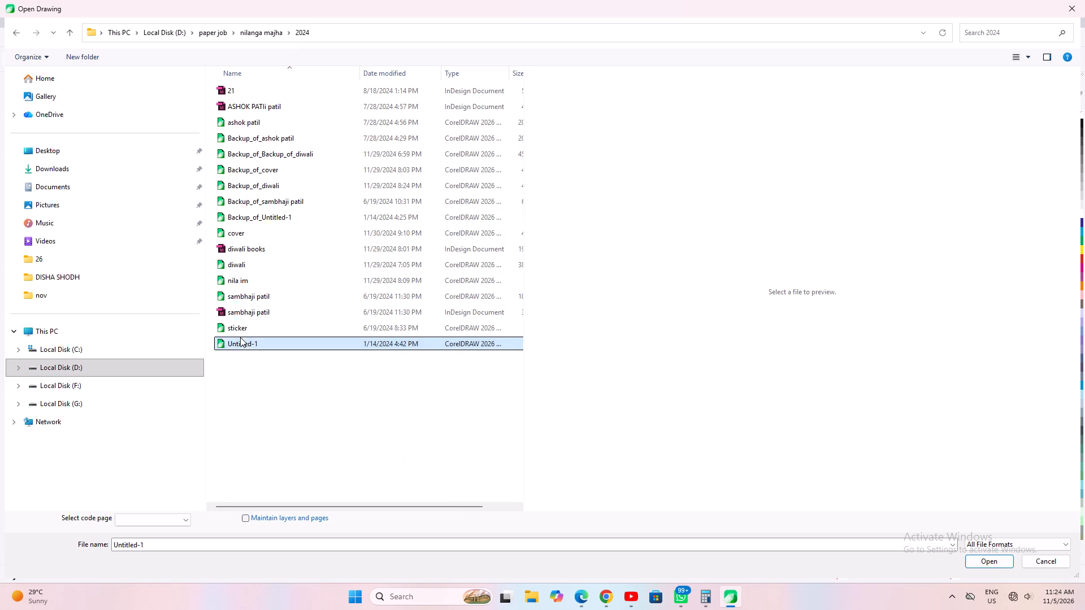
Browse to the jobwork folder on Local Disk (D:).
{"action": "left_click", "coordinate": [164, 29]}
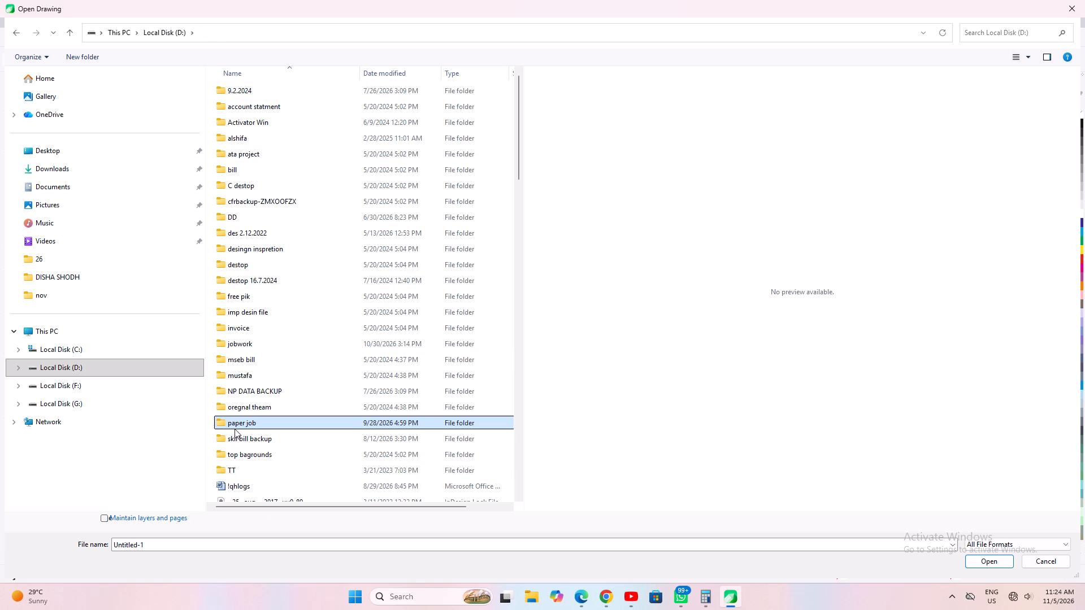
{"action": "double_click", "coordinate": [235, 424]}
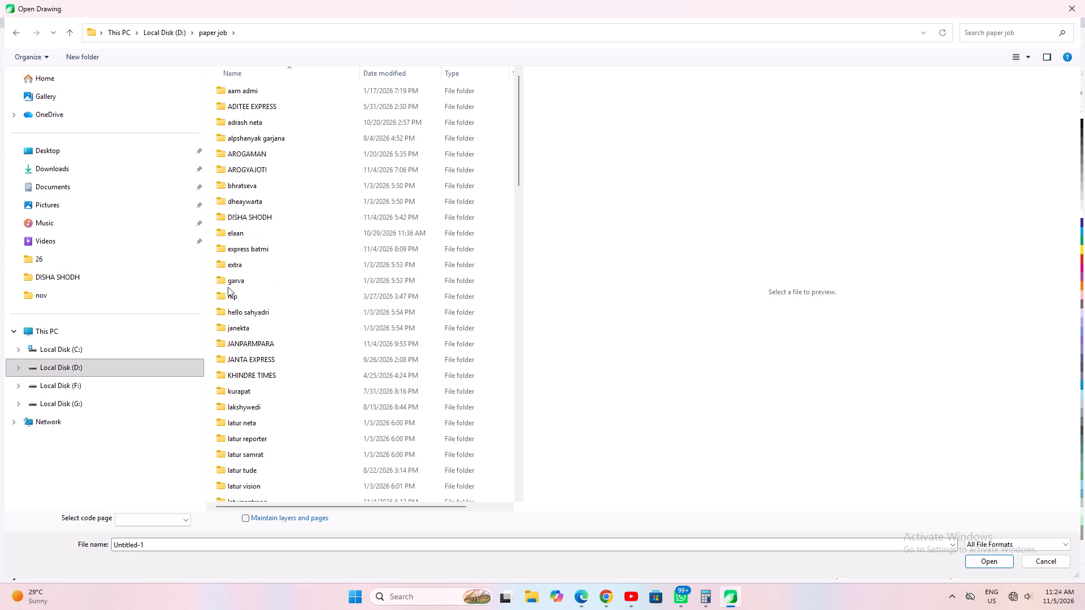
{"action": "left_click", "coordinate": [170, 32]}
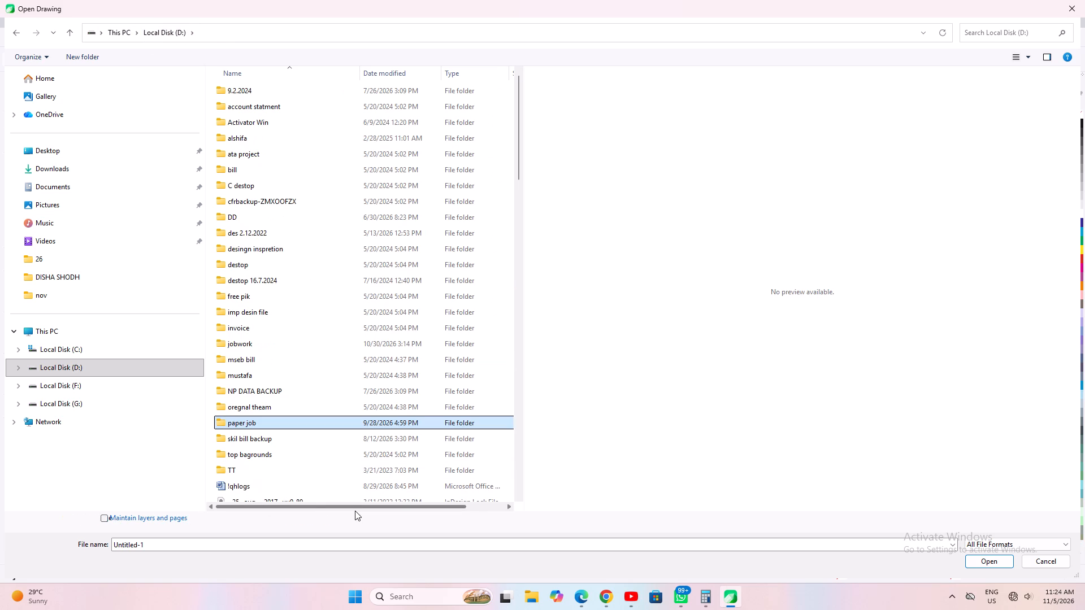
{"action": "double_click", "coordinate": [263, 342]}
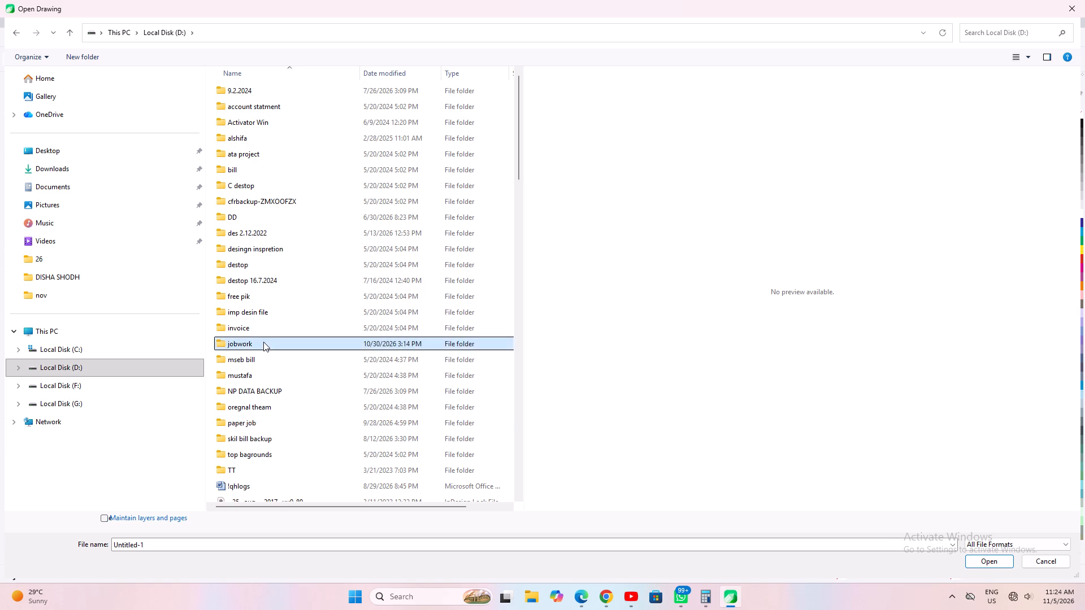
Look through the jobwork folder, previewing the drawings whose names begin with J.
{"action": "left_click", "coordinate": [240, 146]}
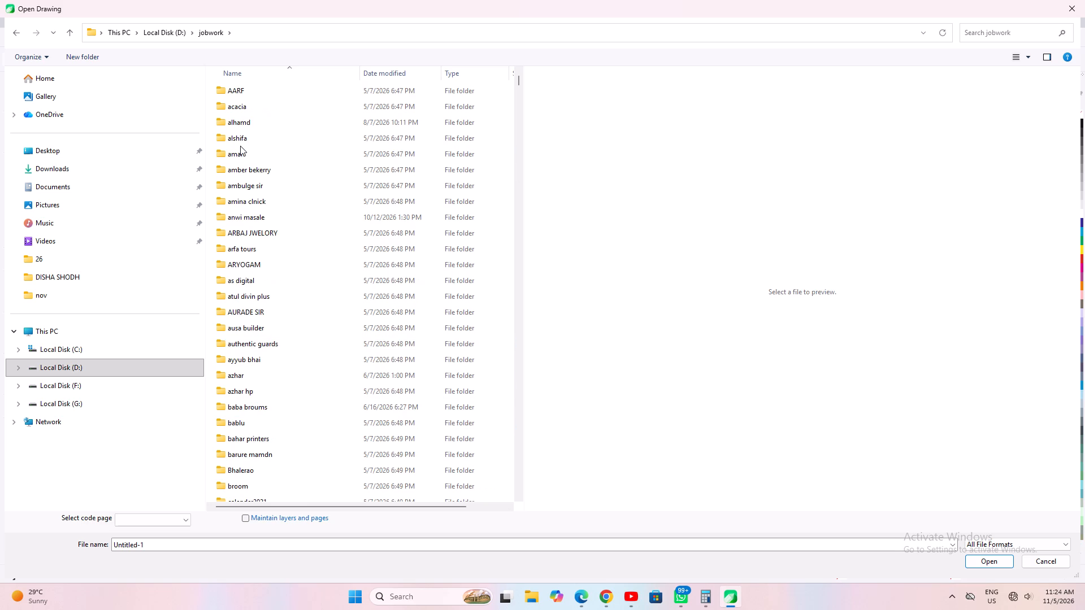
{"action": "left_click", "coordinate": [244, 194]}
{"action": "left_click", "coordinate": [244, 212]}
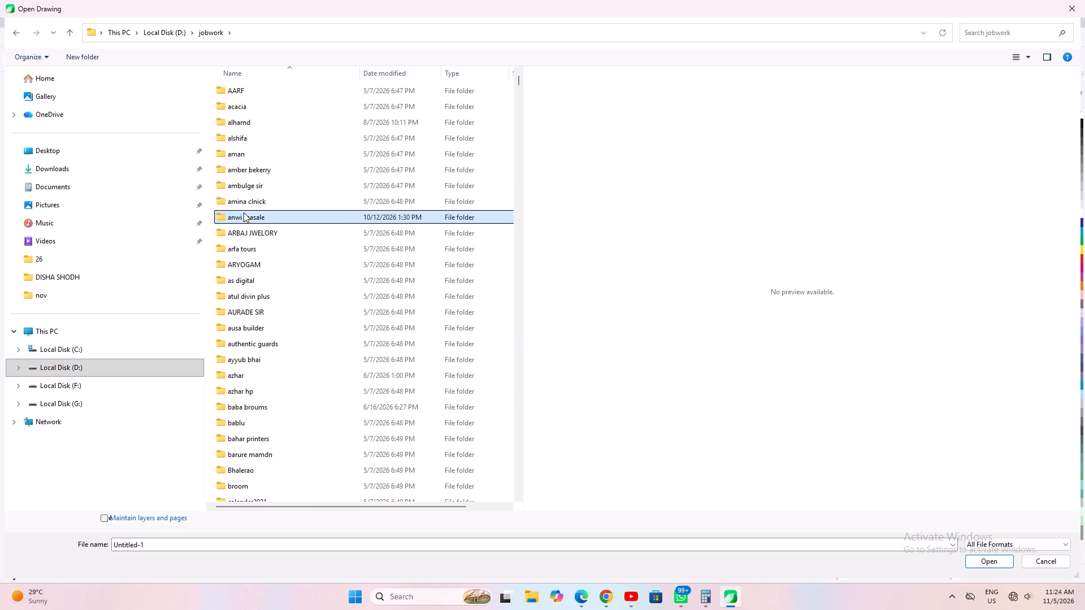
{"action": "key", "text": "p"}
{"action": "key", "text": "p"}
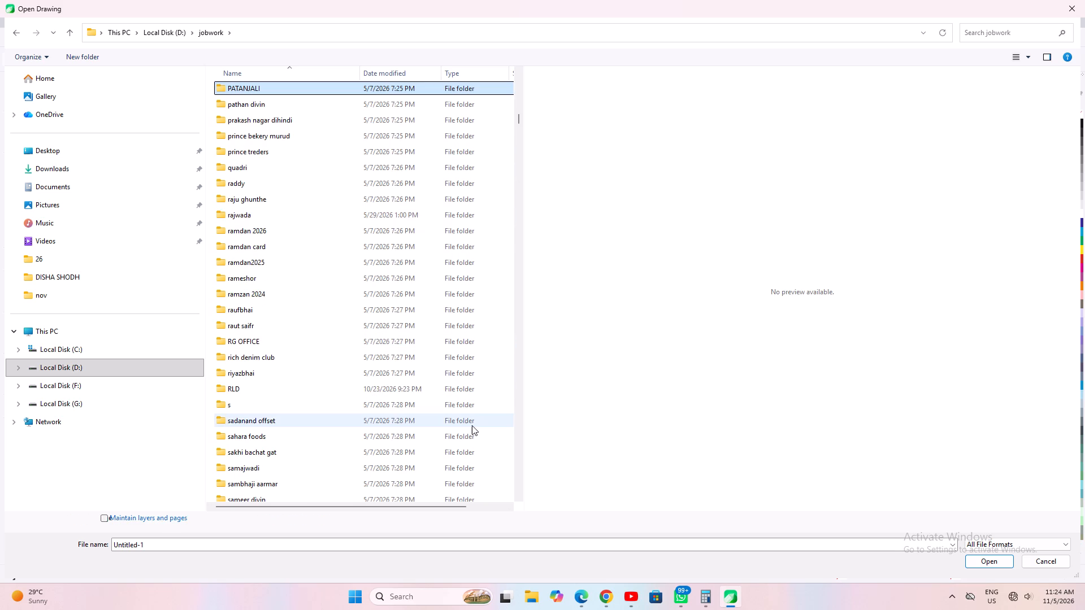
{"action": "key", "text": "p"}
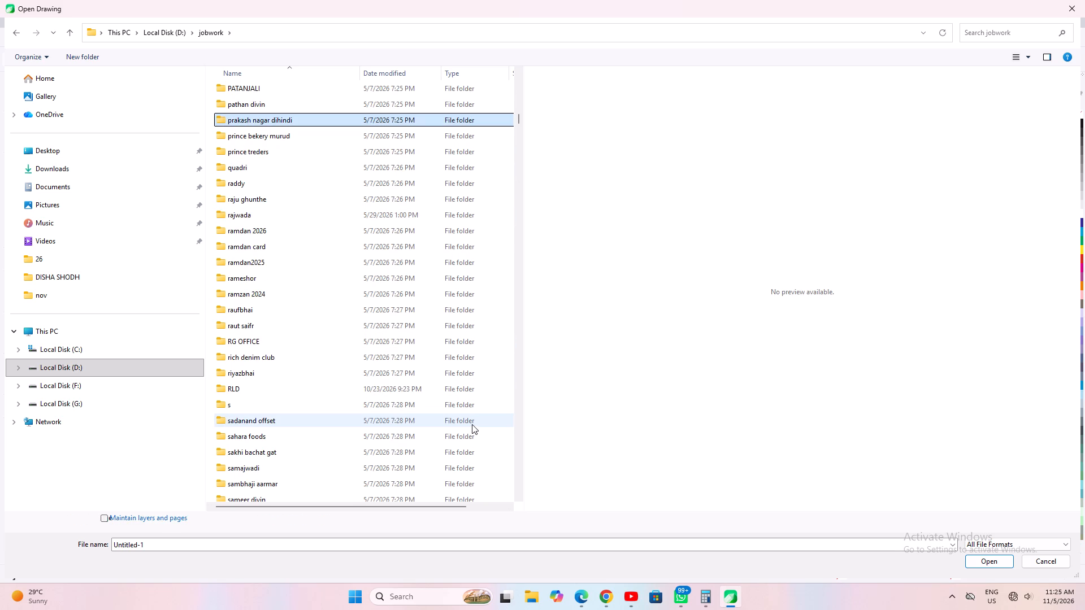
{"action": "key", "text": "j"}
{"action": "type", "text": "jjj"}
{"action": "key", "text": "j"}
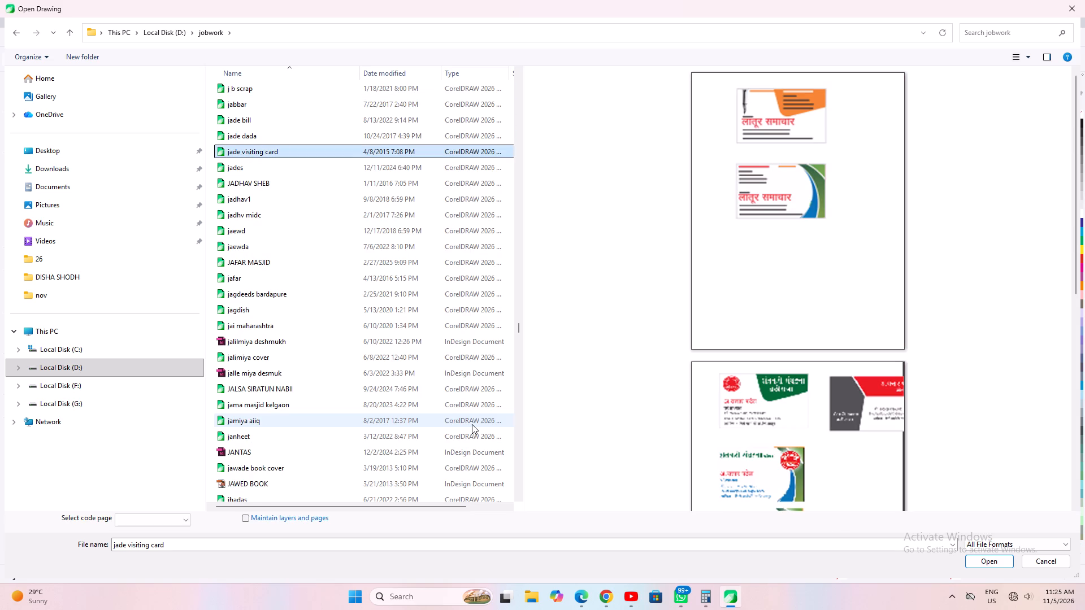
{"action": "key", "text": "j"}
{"action": "type", "text": "jjjjjj"}
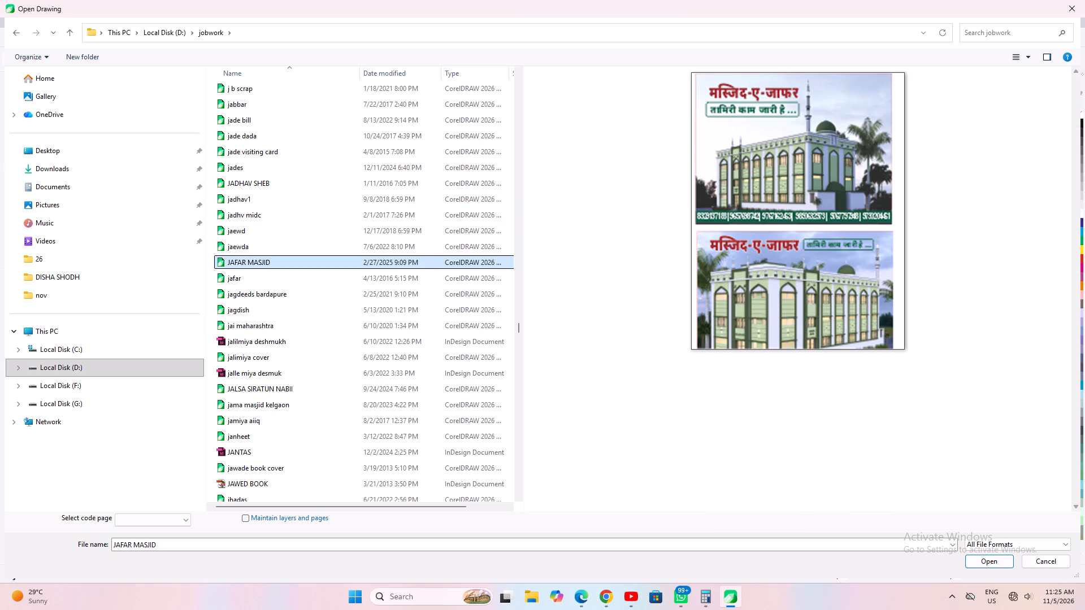
{"action": "key", "text": "Up"}
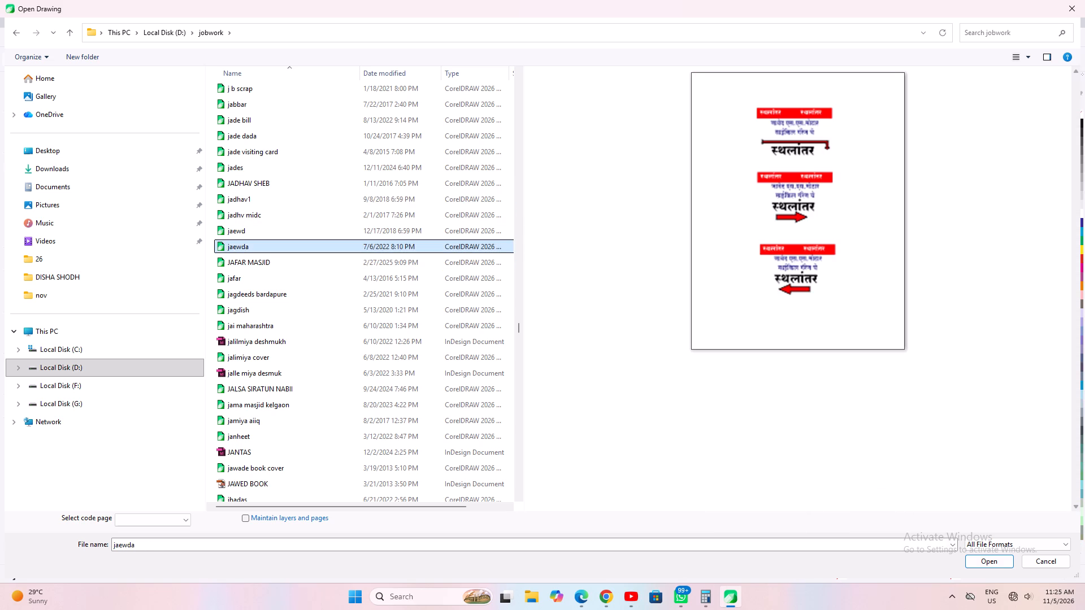
{"action": "key", "text": "j"}
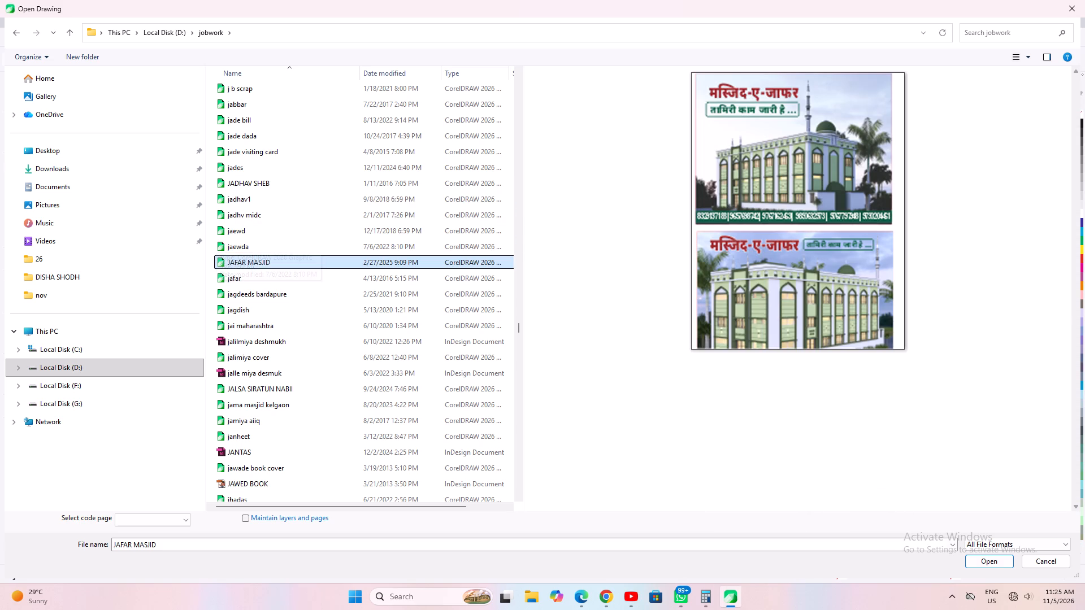
{"action": "type", "text": "jj"}
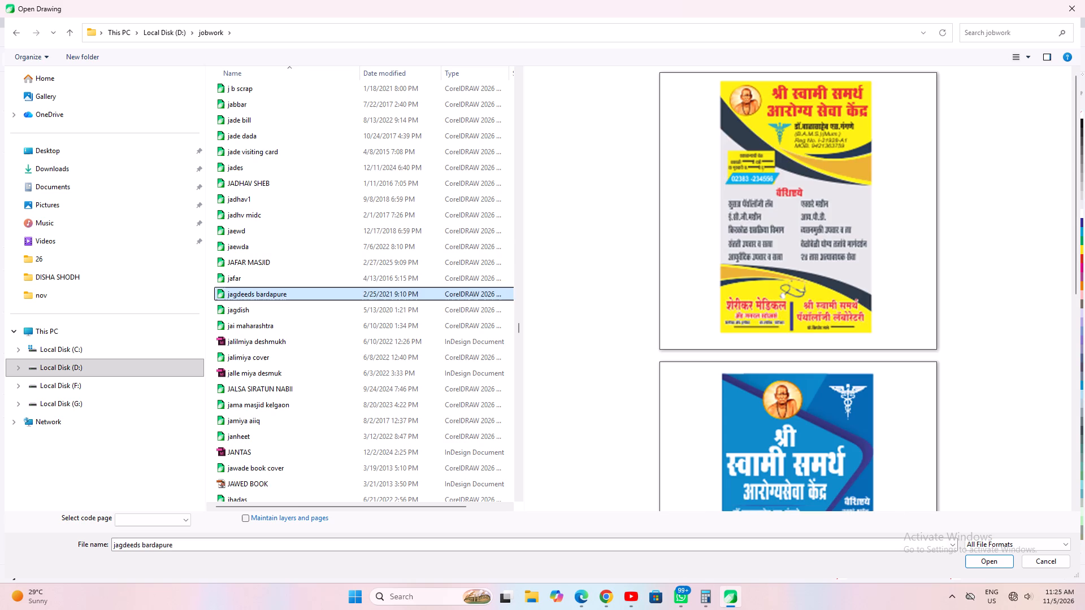
{"action": "type", "text": "jj"}
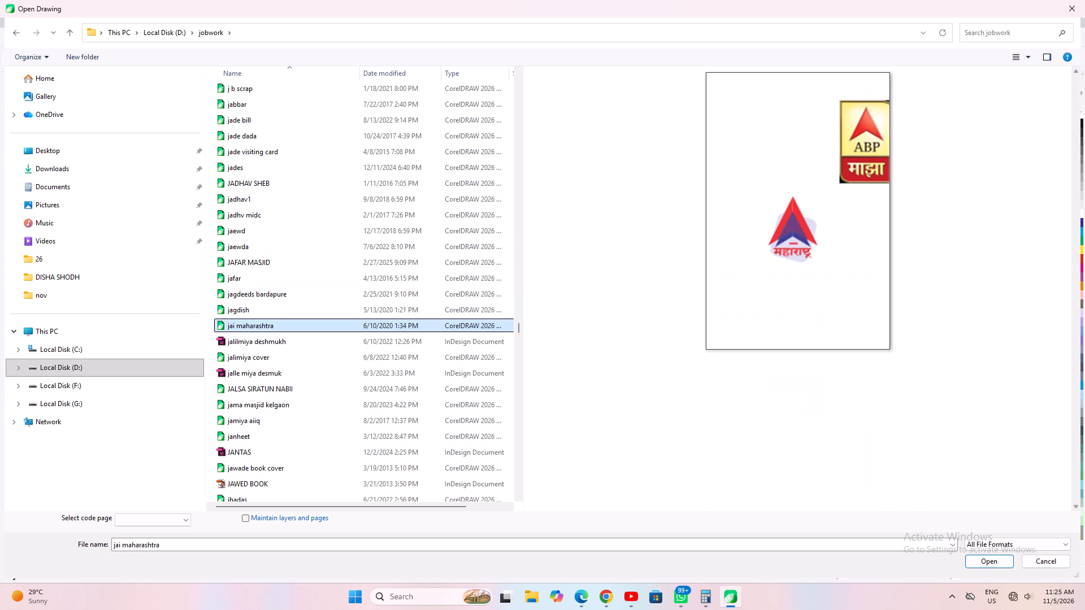
{"action": "key", "text": "j"}
{"action": "key", "text": "j"}
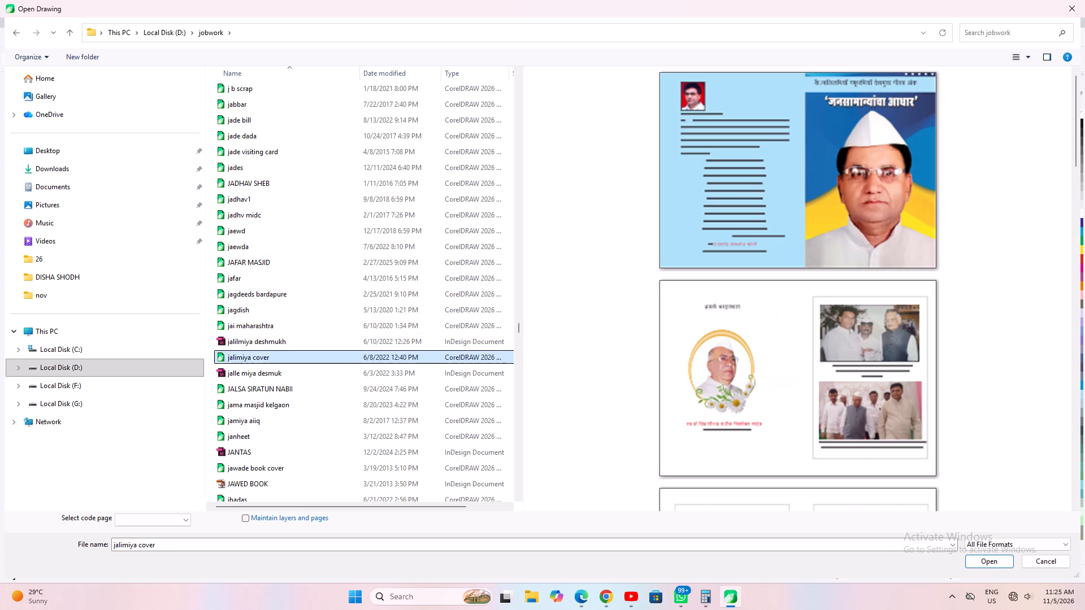
{"action": "key", "text": "j"}
{"action": "key", "text": "j"}
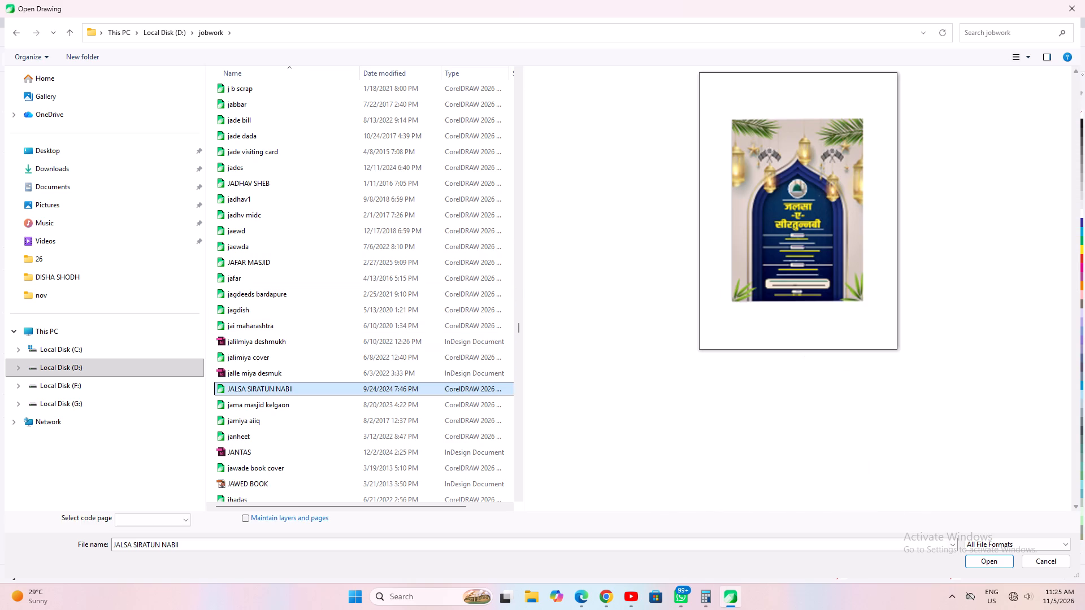
{"action": "type", "text": "jj"}
{"action": "key", "text": "j"}
{"action": "scroll", "coordinate": [339, 478], "scroll_direction": "up", "scroll_amount": 4}
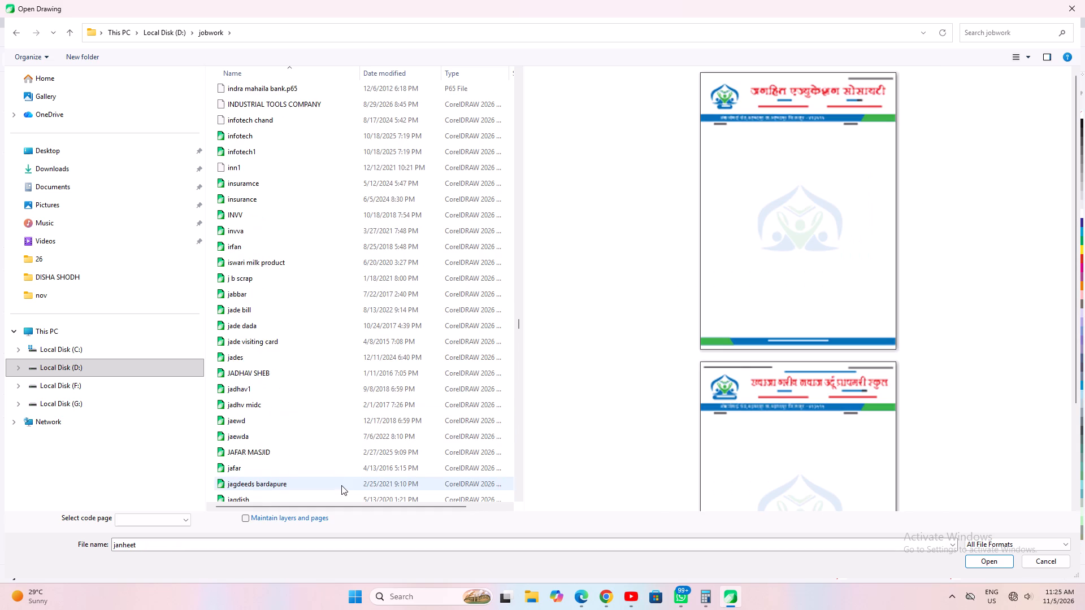
Find and open the super jwalrs folder inside jobwork.
{"action": "left_click", "coordinate": [313, 438]}
{"action": "type", "text": "su"}
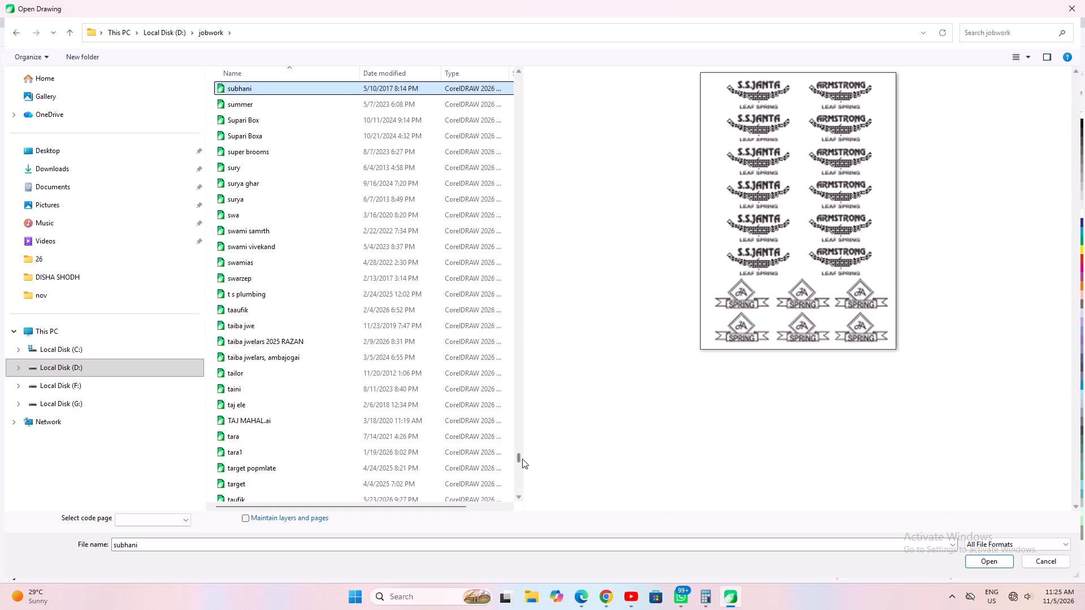
{"action": "left_click_drag", "start_coordinate": [519, 458], "coordinate": [518, 73]}
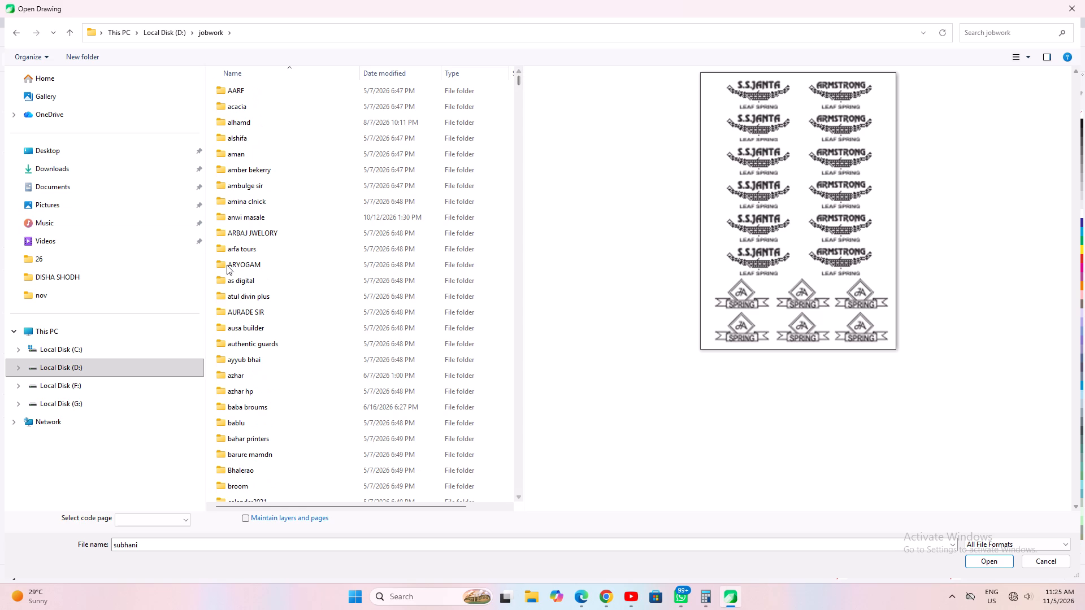
{"action": "left_click", "coordinate": [239, 224]}
{"action": "left_click", "coordinate": [239, 233]}
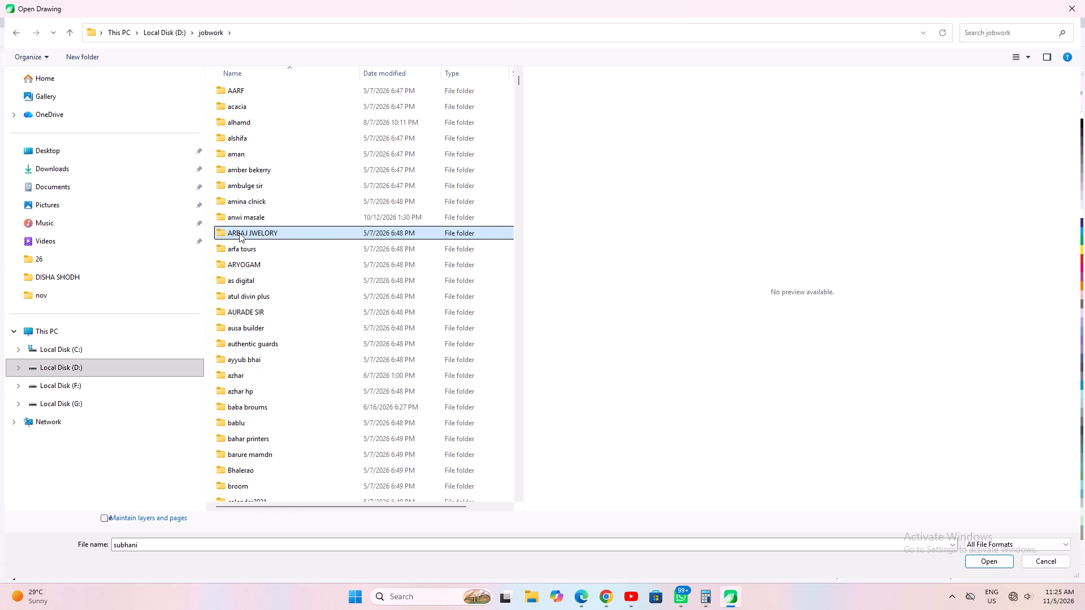
{"action": "type", "text": "su"}
{"action": "key", "text": "Return"}
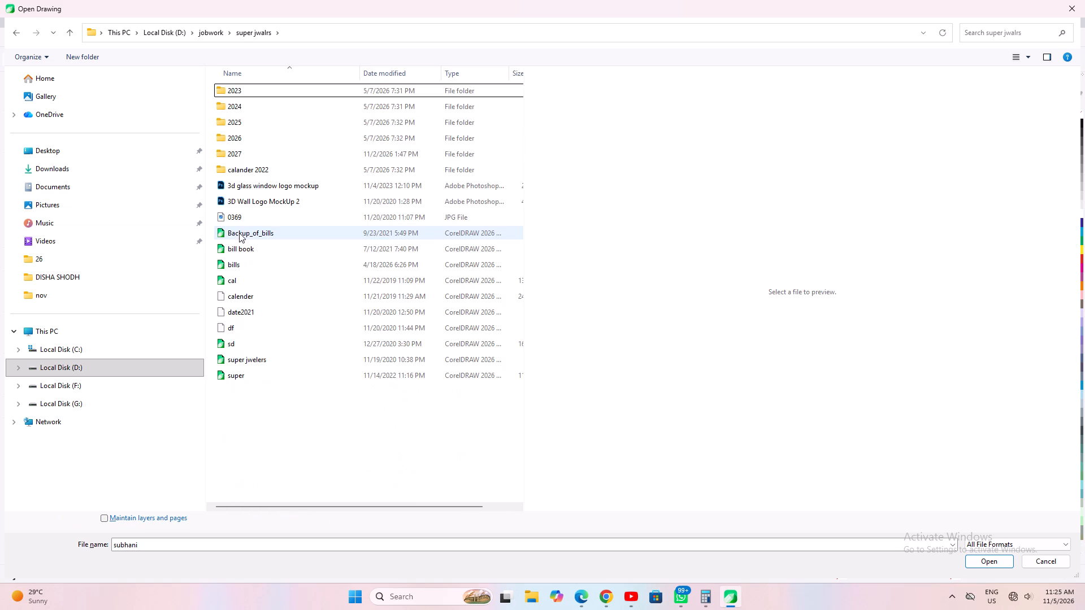
Open the CorelDRAW drawing TIME.cdr from the 2027 subfolder.
{"action": "double_click", "coordinate": [244, 158]}
{"action": "left_click", "coordinate": [244, 140]}
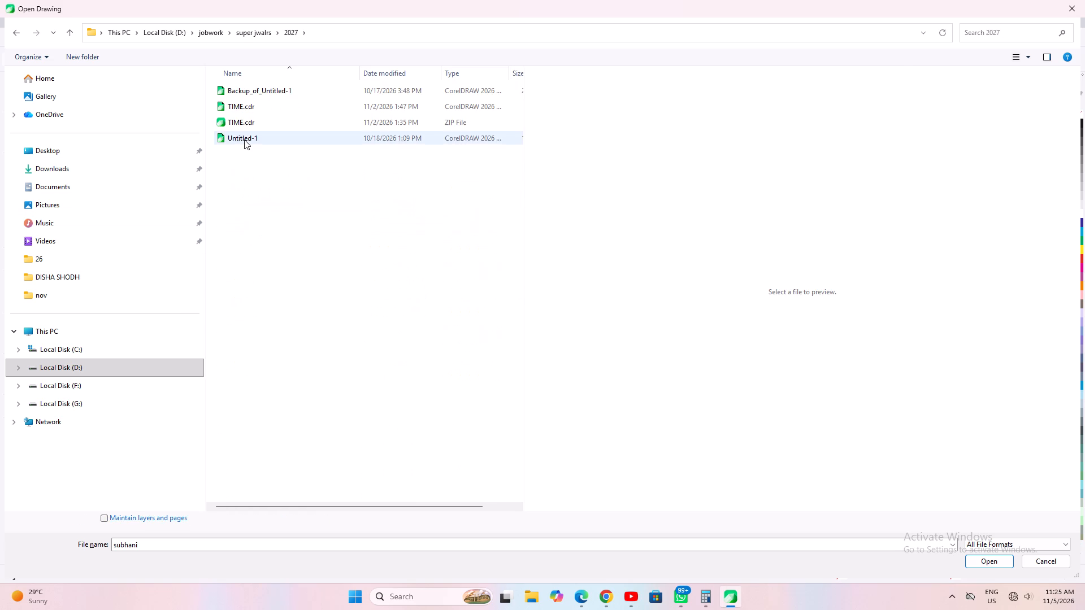
{"action": "key", "text": "Up"}
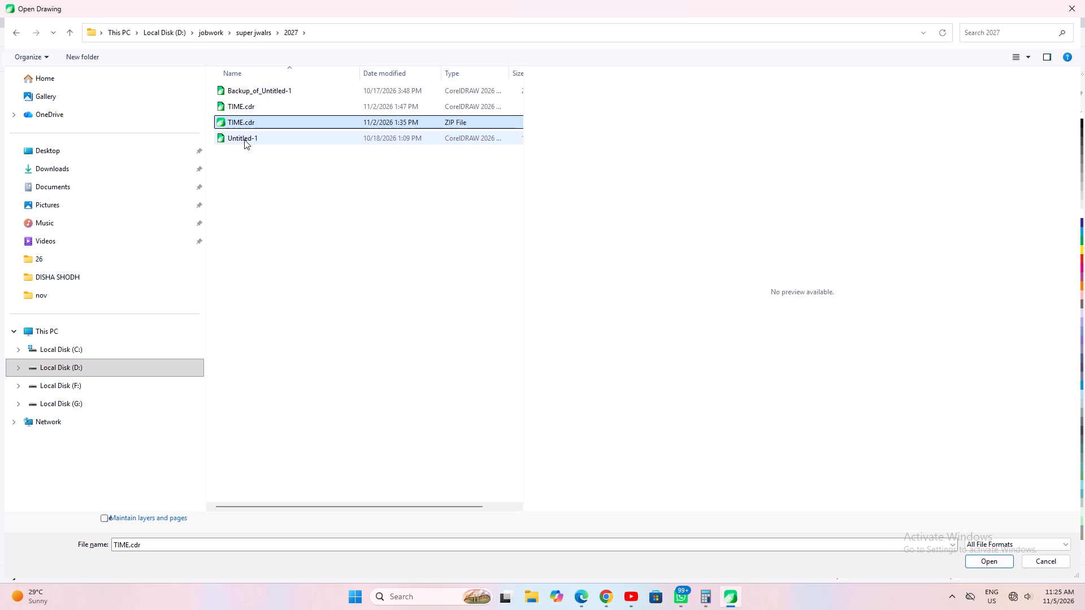
{"action": "key", "text": "Up"}
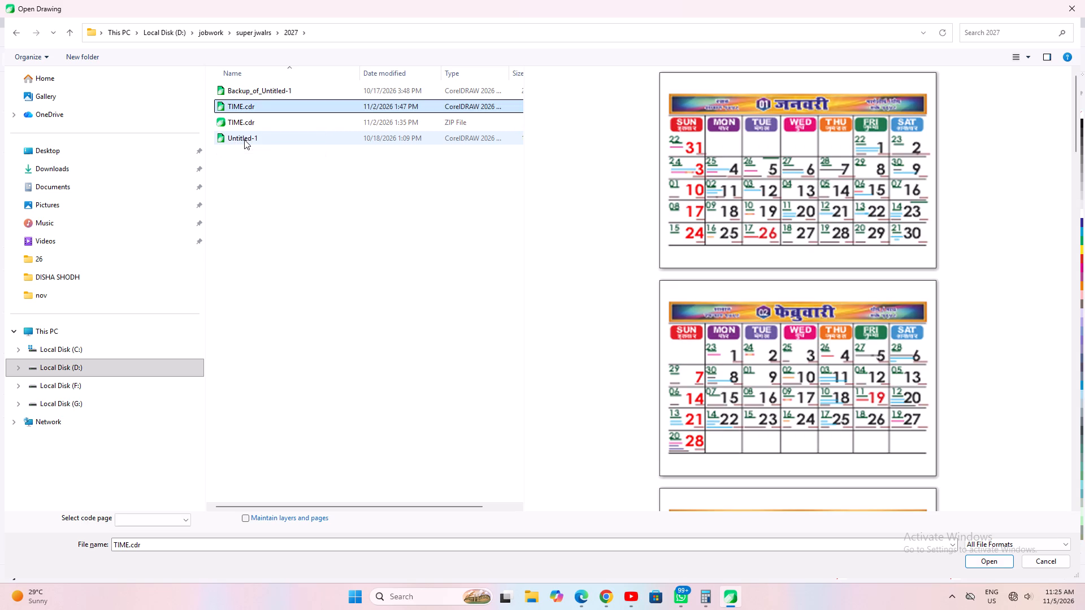
{"action": "key", "text": "Down"}
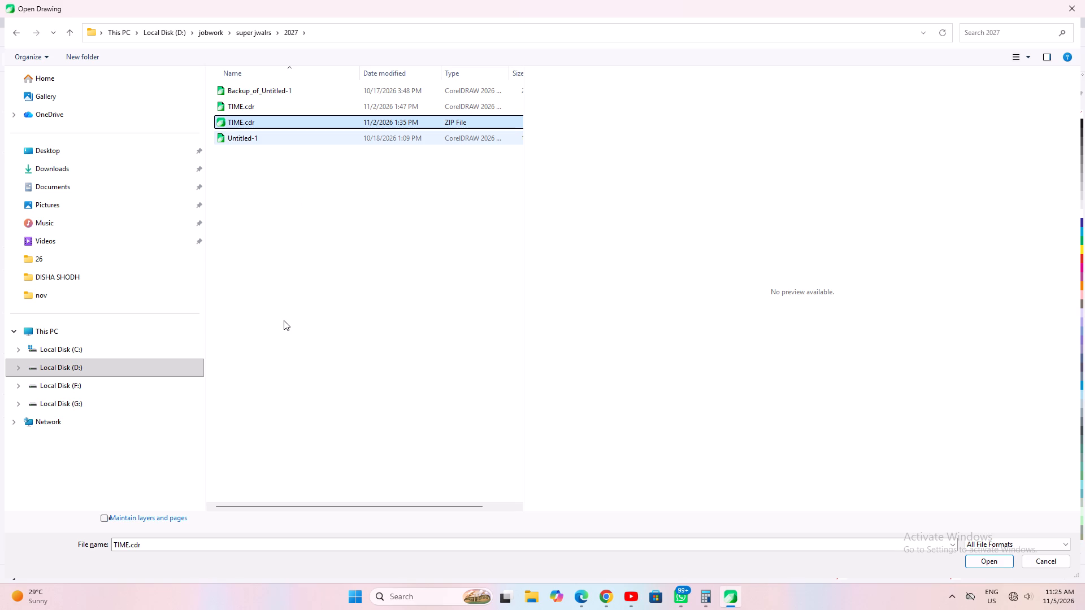
{"action": "double_click", "coordinate": [227, 108]}
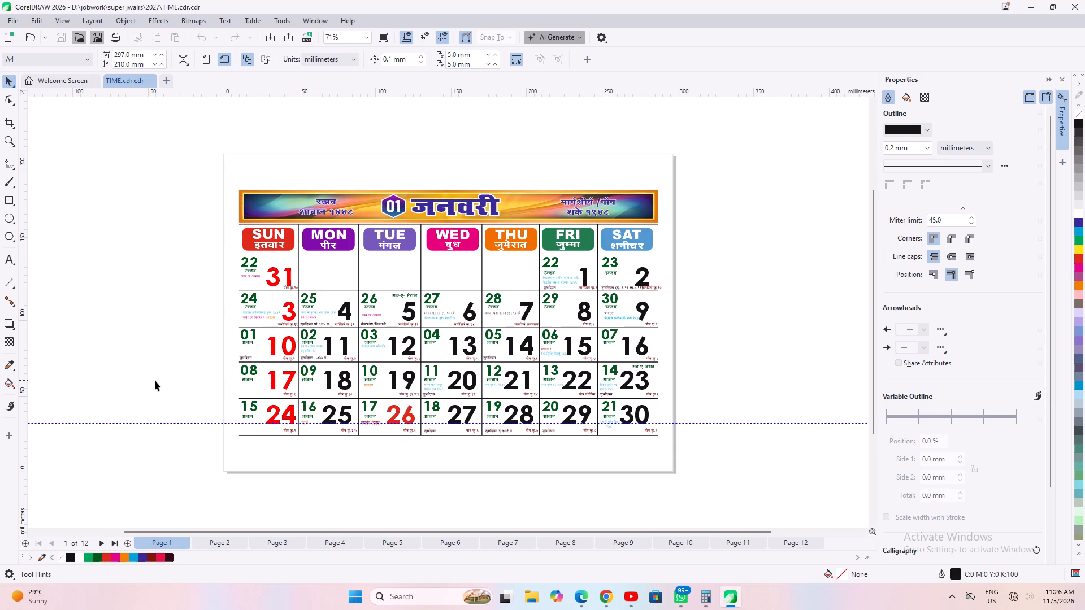
Place the Text tool's cursor in the day name शनीचर under SAT on Page 1, the January page.
{"action": "scroll", "coordinate": [665, 252], "scroll_direction": "up", "scroll_amount": 5}
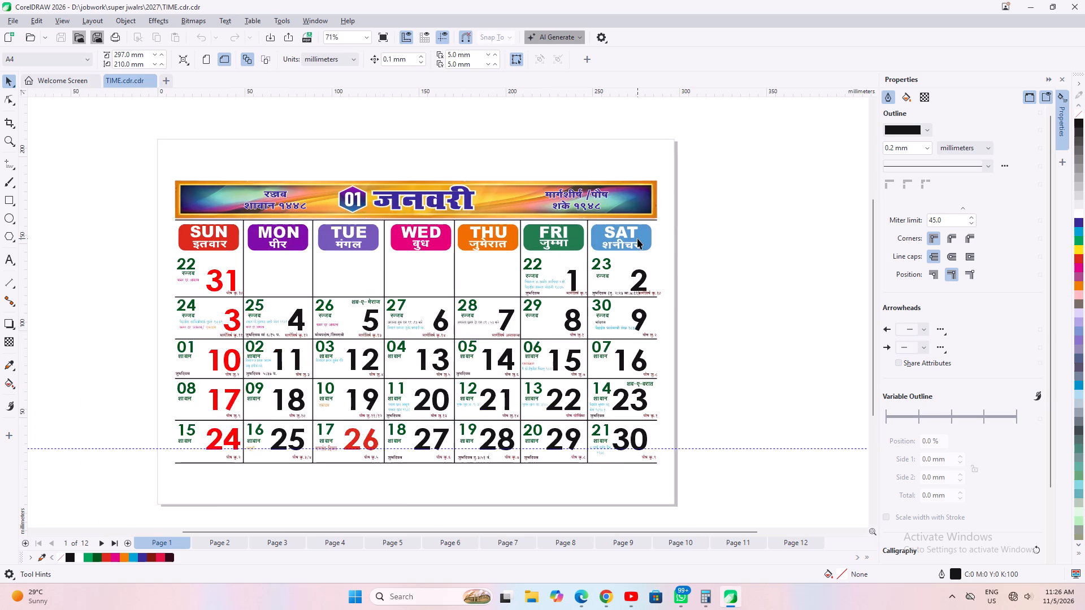
{"action": "scroll", "coordinate": [637, 238], "scroll_direction": "up", "scroll_amount": 3}
{"action": "left_click", "coordinate": [592, 262], "text": "ctrl"}
{"action": "scroll", "coordinate": [592, 262], "scroll_direction": "up", "scroll_amount": 1}
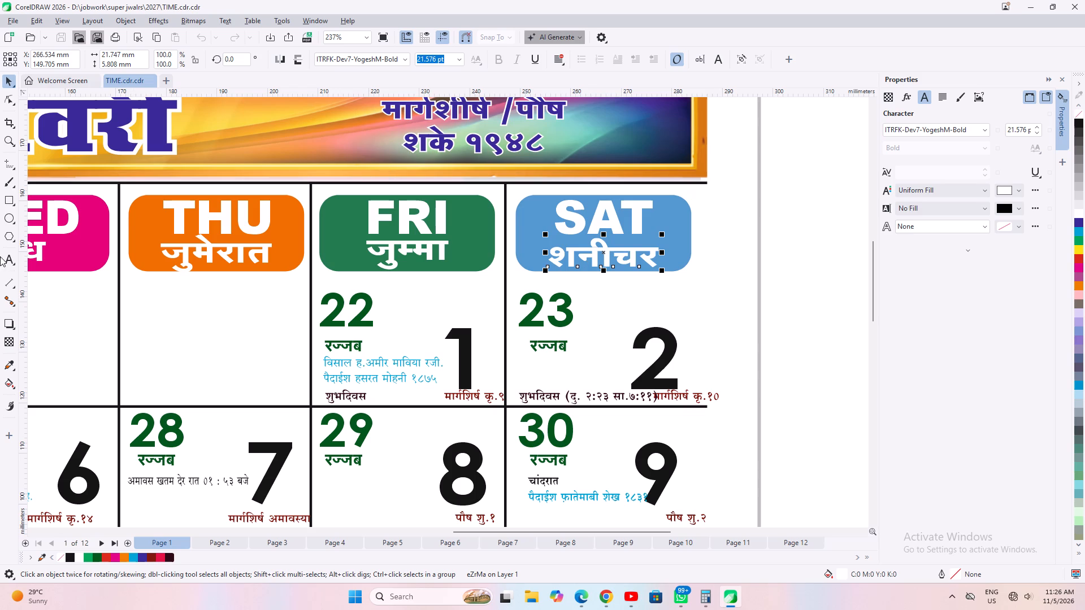
{"action": "left_click", "coordinate": [7, 256]}
{"action": "left_click", "coordinate": [581, 250]}
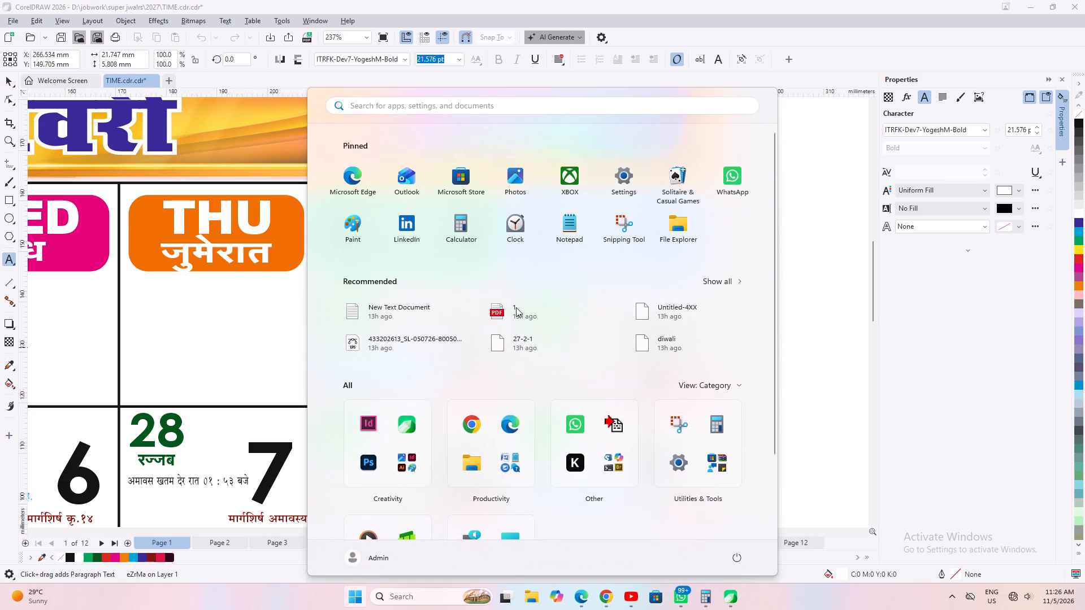
Find and launch Shree-Lipi Dev Ratna - 32 Bit for Devanagari typing.
{"action": "type", "text": "sh"}
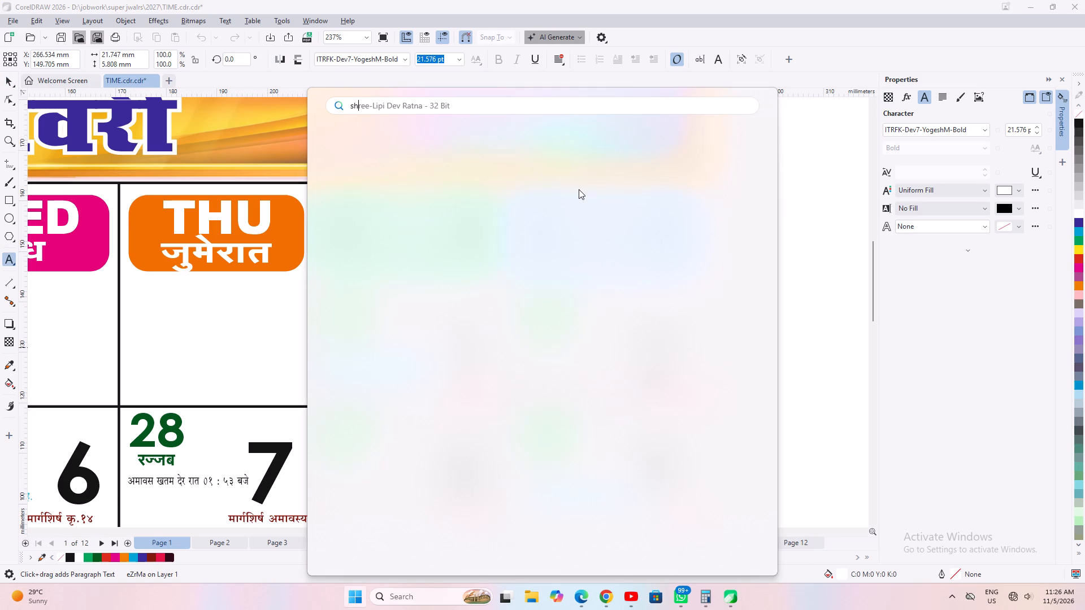
{"action": "key", "text": "Return"}
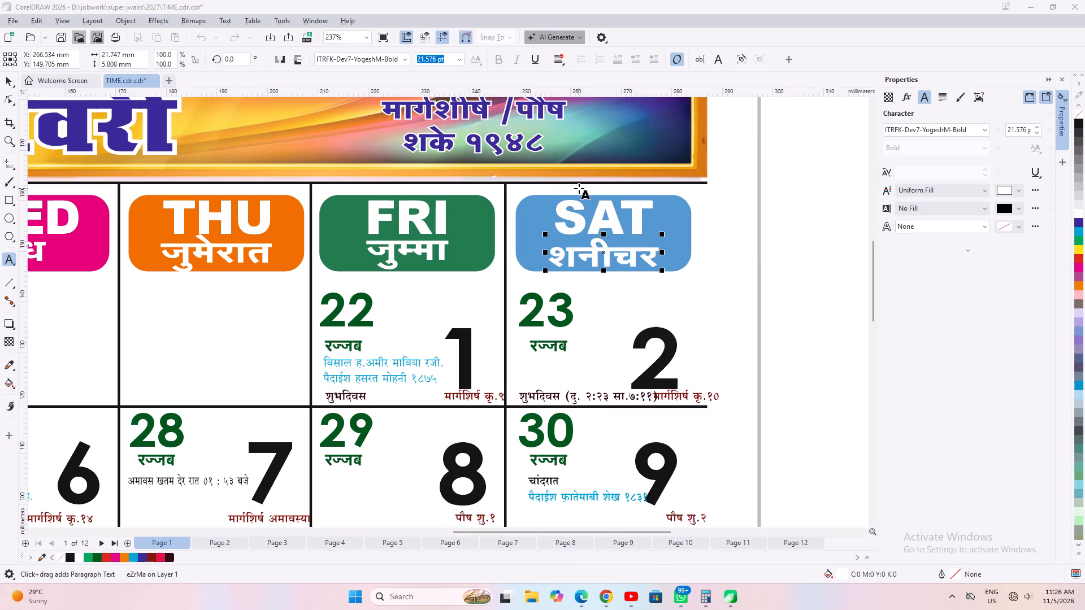
Set Shree-Lipi for a 64-bit application, activate its DEVNAGRI script, and return to the TIME.cdr drawing.
{"action": "left_click", "coordinate": [945, 602]}
{"action": "double_click", "coordinate": [933, 541]}
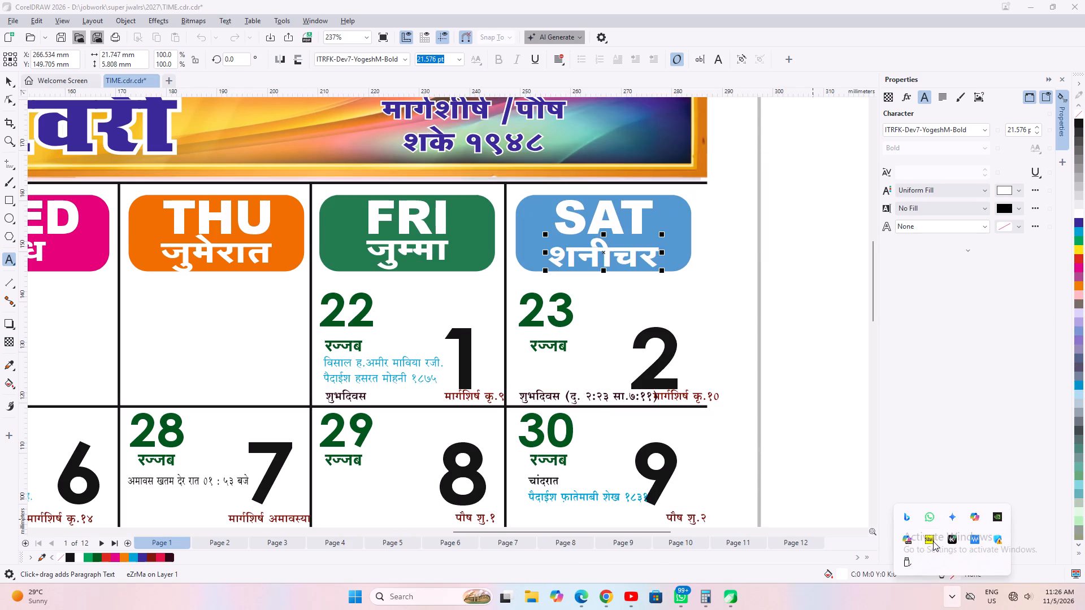
{"action": "left_click", "coordinate": [424, 404]}
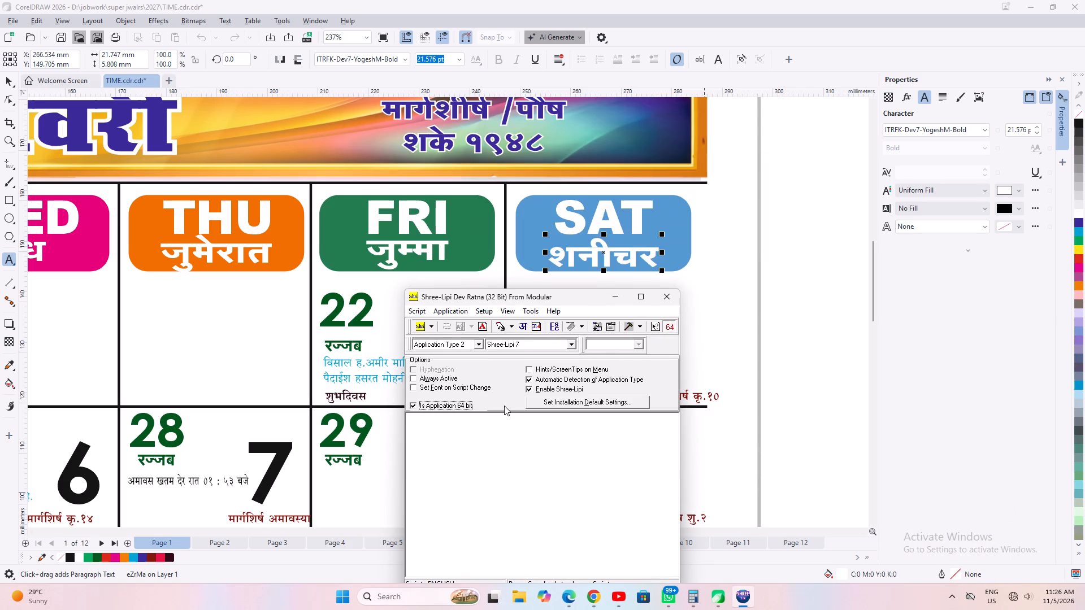
{"action": "left_click", "coordinate": [487, 311]}
{"action": "left_click", "coordinate": [488, 323]}
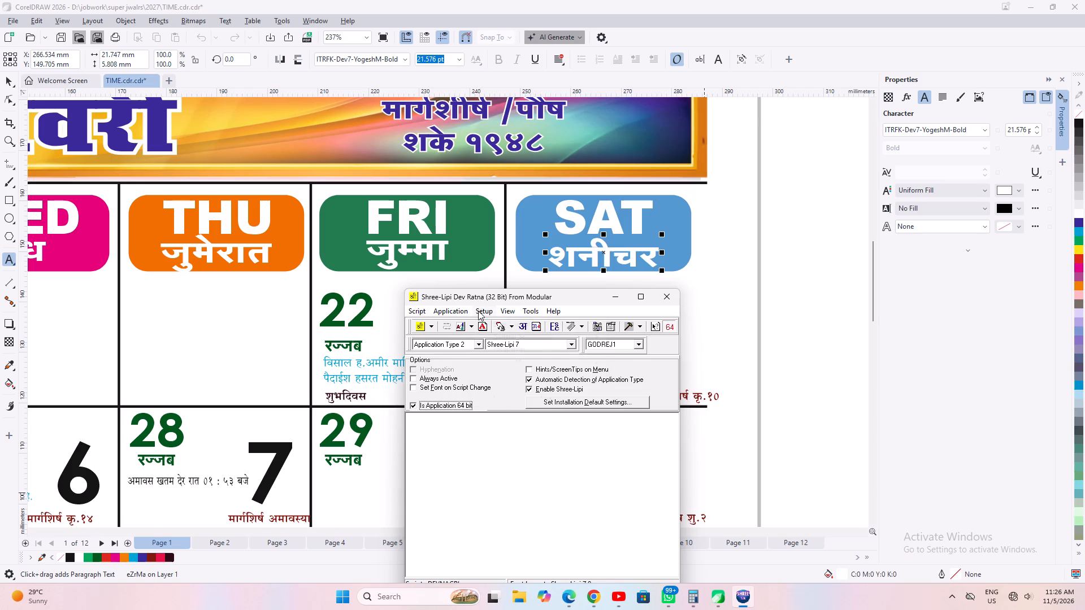
{"action": "left_click", "coordinate": [478, 311]}
{"action": "left_click", "coordinate": [496, 321]}
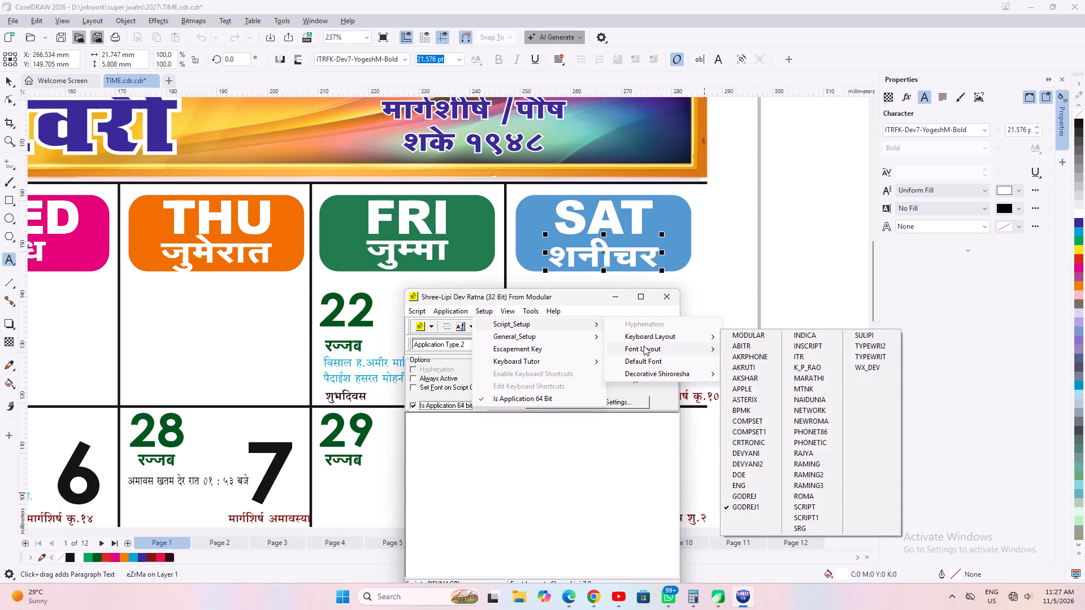
{"action": "left_click", "coordinate": [614, 303]}
Replace the first letter श with स in the day name under SAT on Page 1, making it सनीचर.
{"action": "left_click", "coordinate": [591, 269]}
{"action": "left_click_drag", "start_coordinate": [575, 260], "coordinate": [564, 264]}
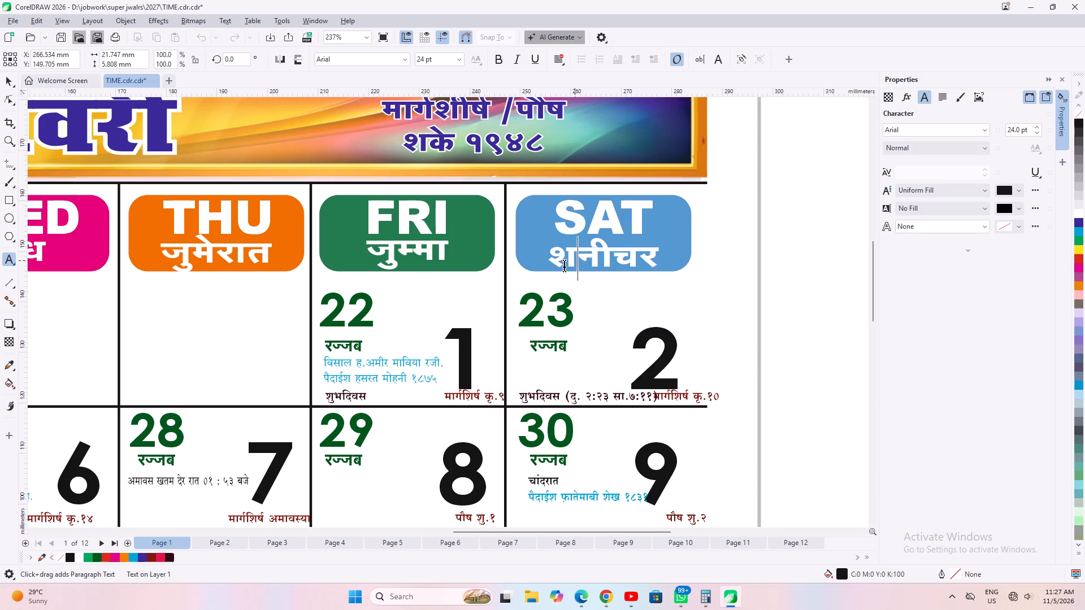
{"action": "left_click_drag", "start_coordinate": [564, 264], "coordinate": [545, 269]}
{"action": "key", "text": "l"}
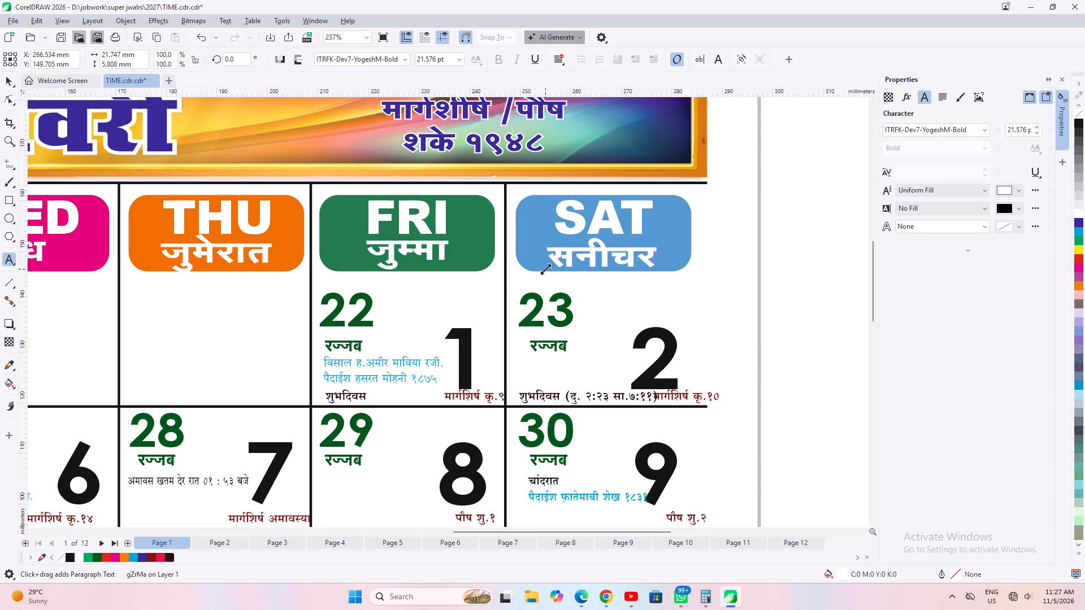
Copy the corrected day name सनीचर from Page 1 and paste it over the one under SAT on Pages 2 and 3.
{"action": "key", "text": "ctrl+a"}
{"action": "key", "text": "ctrl+c"}
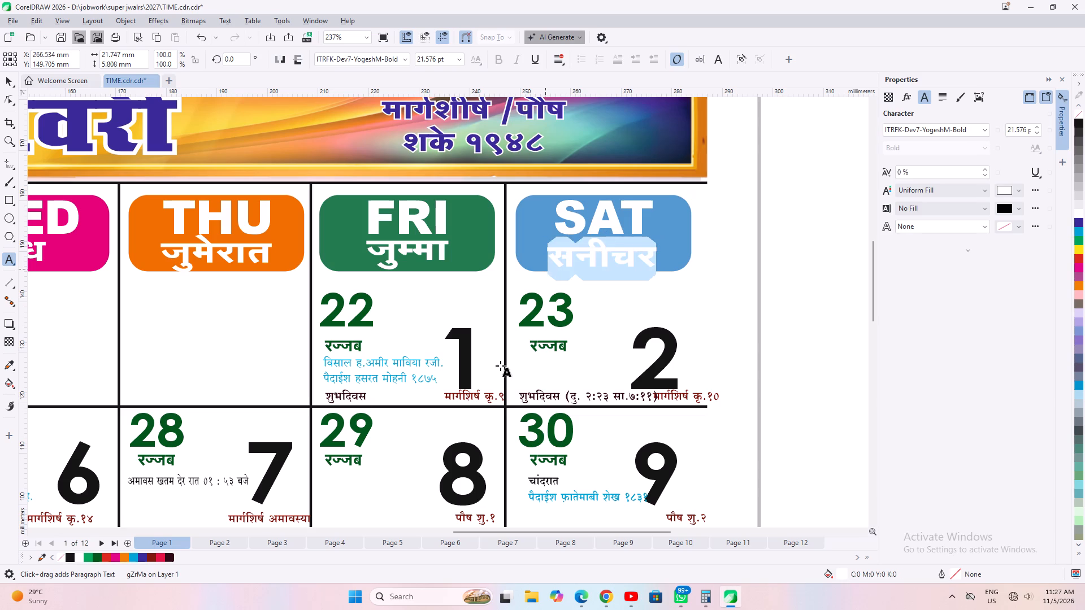
{"action": "left_click", "coordinate": [224, 538]}
{"action": "left_click", "coordinate": [585, 253]}
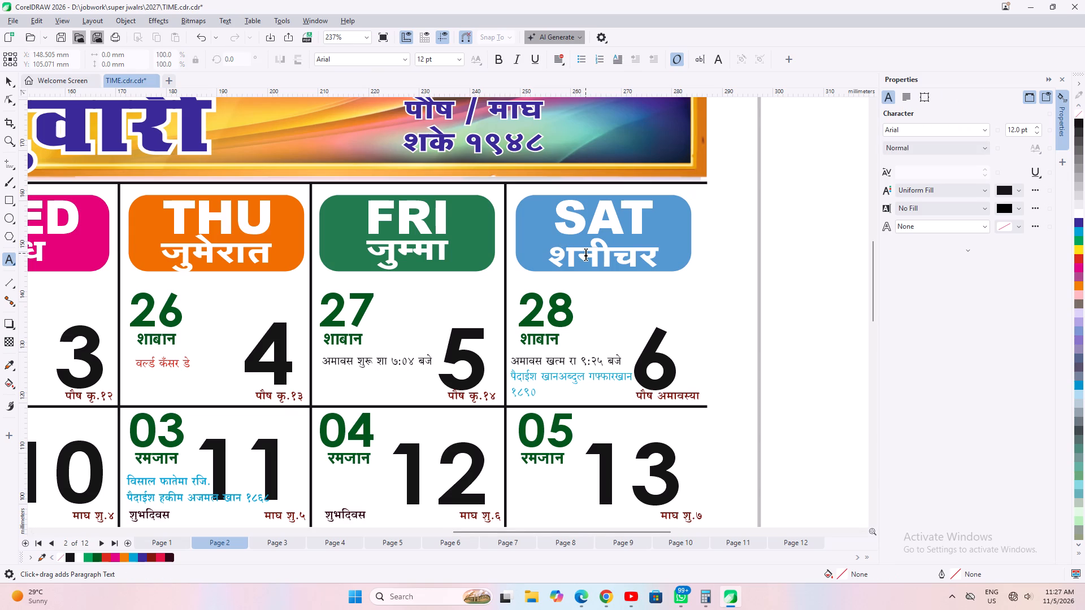
{"action": "key", "text": "ctrl+a"}
{"action": "key", "text": "ctrl+v"}
{"action": "left_click", "coordinate": [272, 536]}
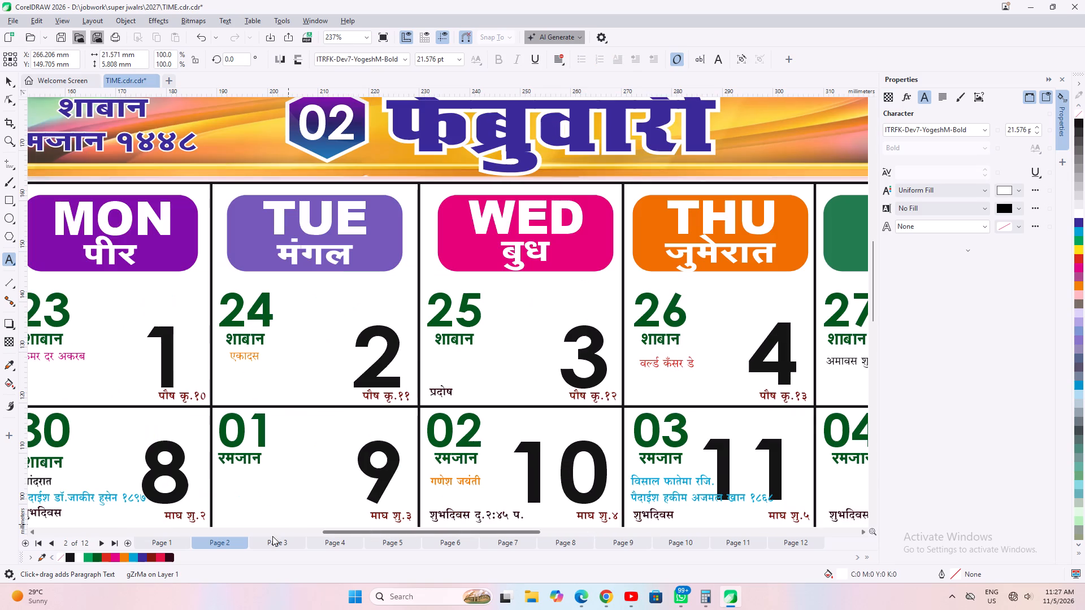
{"action": "left_click", "coordinate": [274, 539]}
{"action": "scroll", "coordinate": [122, 418], "scroll_direction": "down", "scroll_amount": 3}
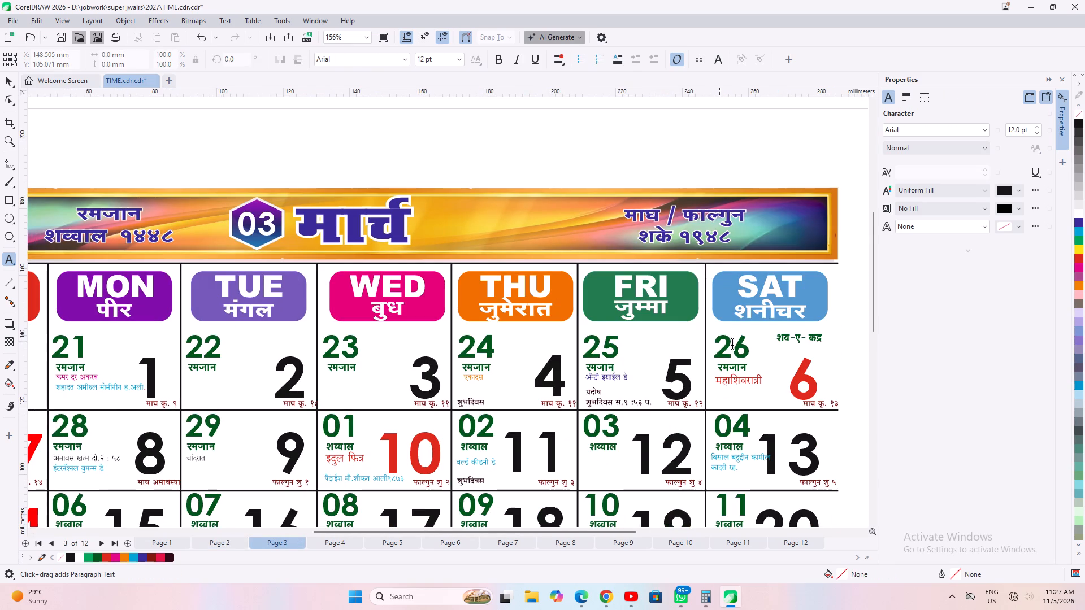
{"action": "scroll", "coordinate": [793, 325], "scroll_direction": "up", "scroll_amount": 2}
{"action": "left_click", "coordinate": [779, 304]}
{"action": "key", "text": "ctrl+a"}
{"action": "key", "text": "ctrl+v"}
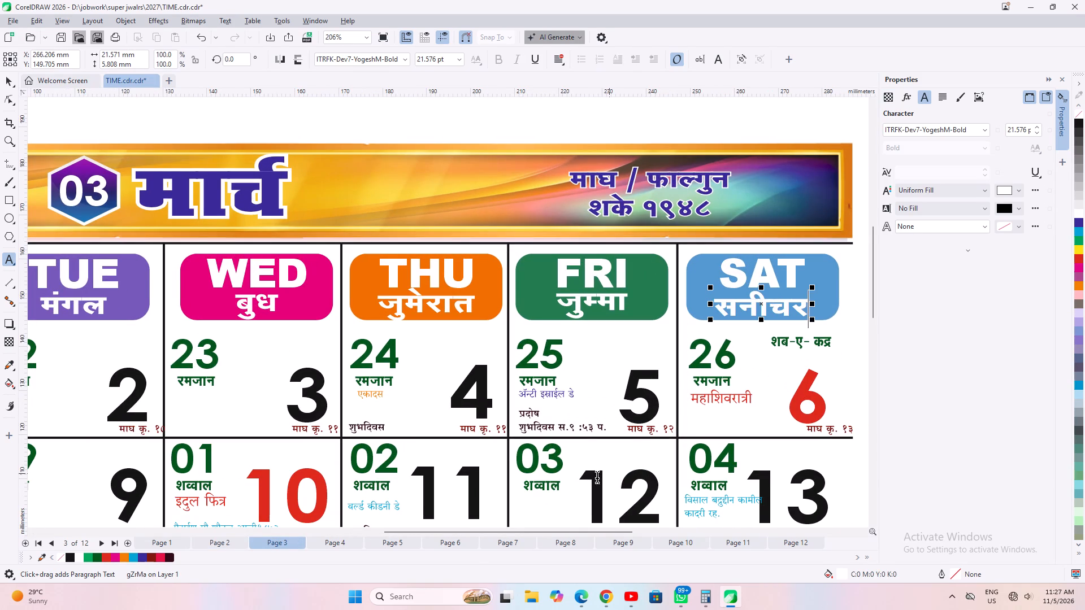
Replace the day name under SAT with the copied सनीचर on Pages 4, 5 and 6.
{"action": "left_click", "coordinate": [330, 546]}
{"action": "left_click", "coordinate": [762, 304]}
{"action": "key", "text": "ctrl+a"}
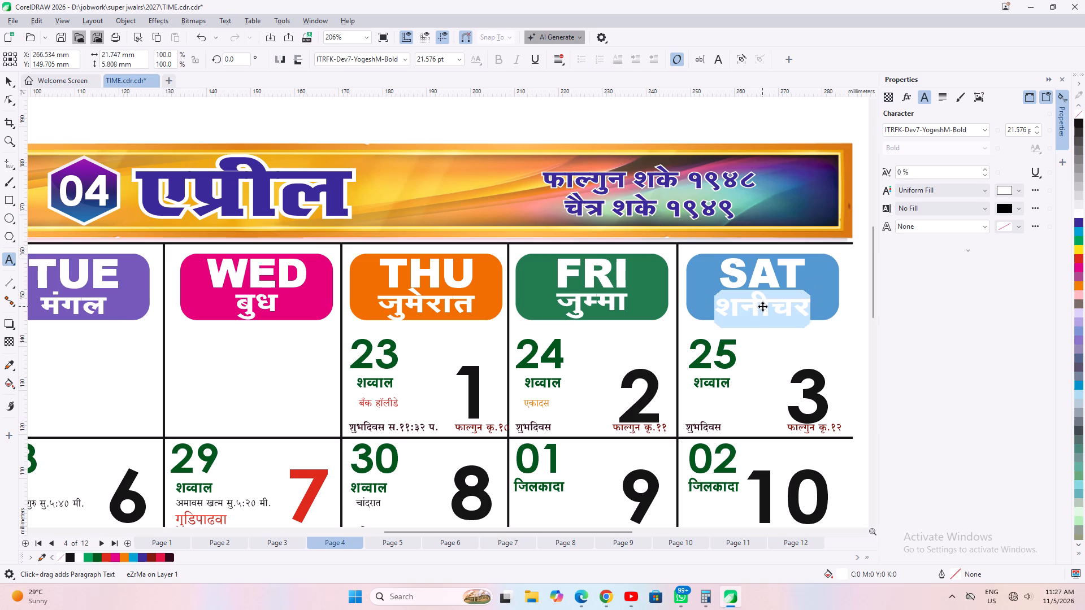
{"action": "key", "text": "ctrl+v"}
{"action": "left_click", "coordinate": [400, 542]}
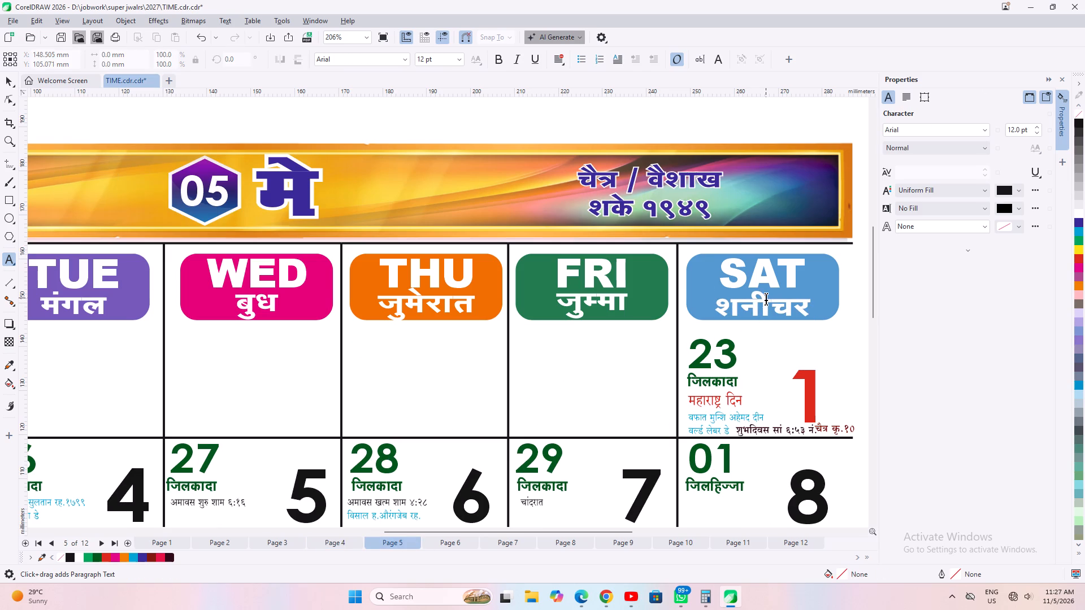
{"action": "left_click", "coordinate": [766, 298]}
{"action": "key", "text": "ctrl+a"}
{"action": "key", "text": "ctrl+v"}
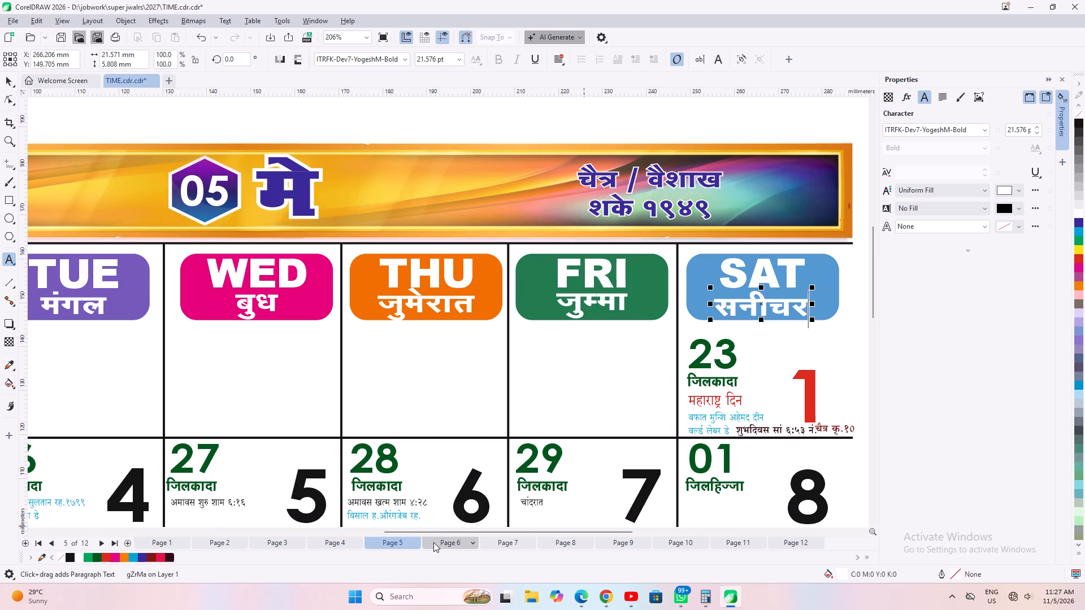
{"action": "left_click", "coordinate": [433, 542]}
{"action": "left_click", "coordinate": [767, 308]}
{"action": "key", "text": "ctrl+a"}
{"action": "key", "text": "ctrl+v"}
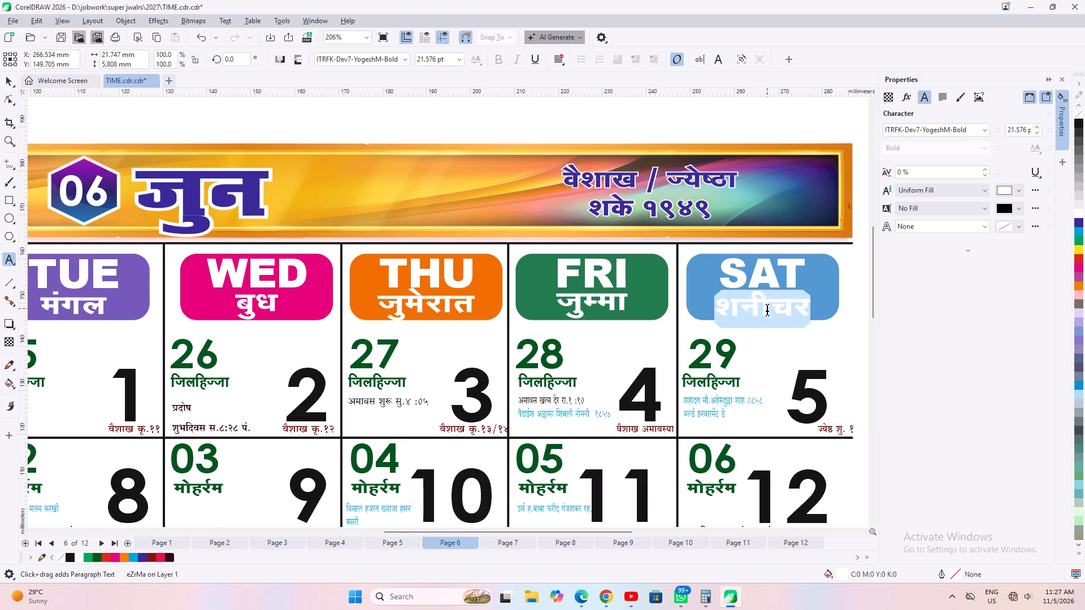
Replace the day name under SAT with the copied सनीचर on Pages 7, 8 and 9.
{"action": "left_click", "coordinate": [500, 545]}
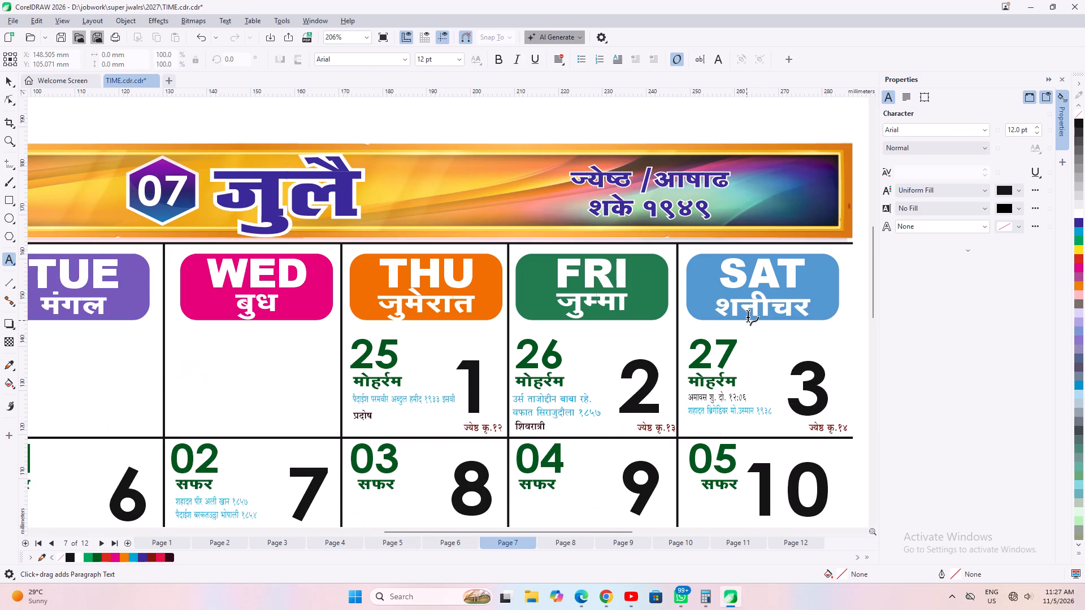
{"action": "left_click", "coordinate": [749, 306]}
{"action": "key", "text": "ctrl+a"}
{"action": "key", "text": "ctrl+v"}
{"action": "left_click", "coordinate": [548, 542]}
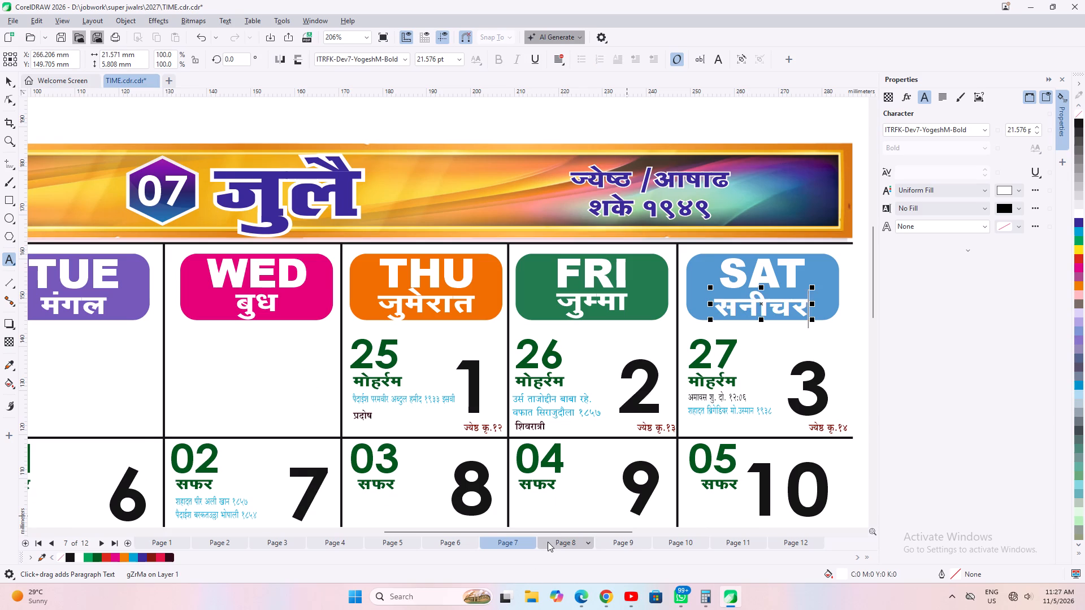
{"action": "left_click", "coordinate": [770, 300]}
{"action": "key", "text": "ctrl+a"}
{"action": "key", "text": "ctrl+v"}
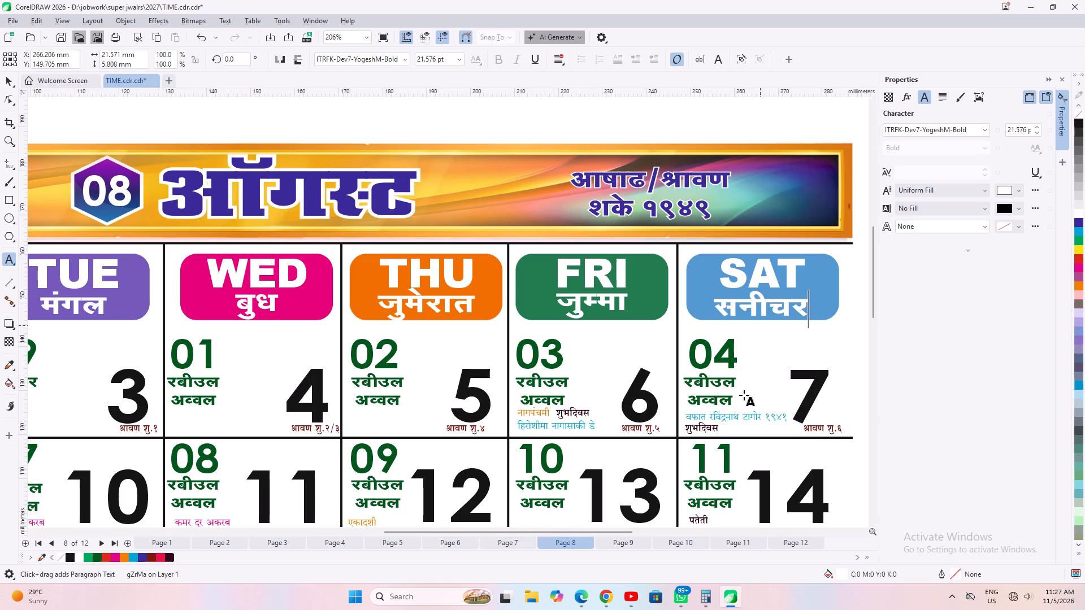
{"action": "left_click", "coordinate": [603, 543]}
{"action": "left_click", "coordinate": [745, 315]}
{"action": "key", "text": "ctrl+a"}
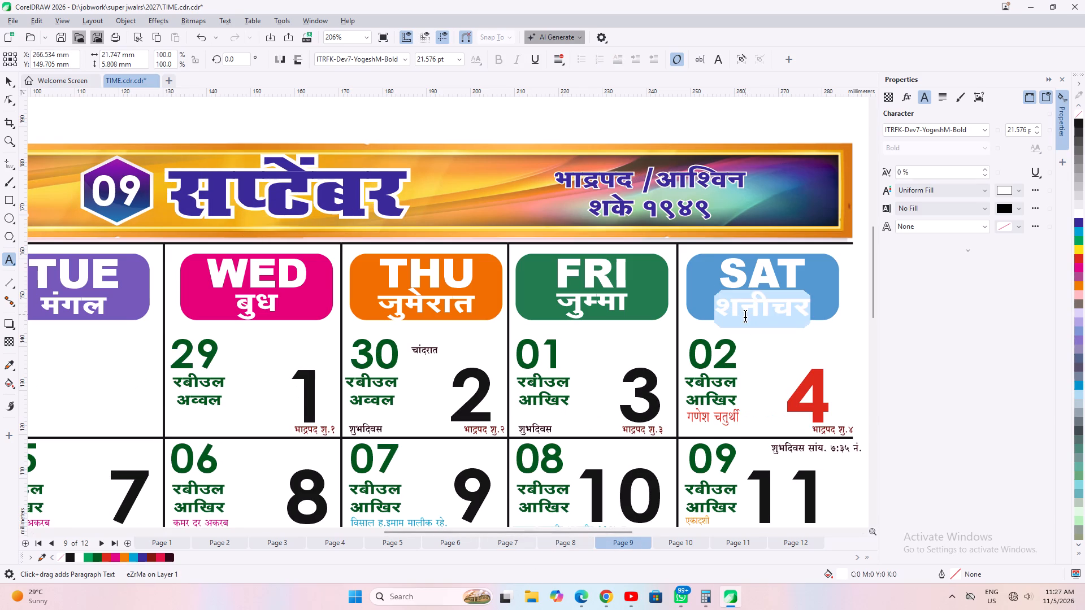
{"action": "key", "text": "ctrl+v"}
Replace the day name under SAT with the copied सनीचर on Pages 10, 11 and 12.
{"action": "left_click", "coordinate": [668, 539]}
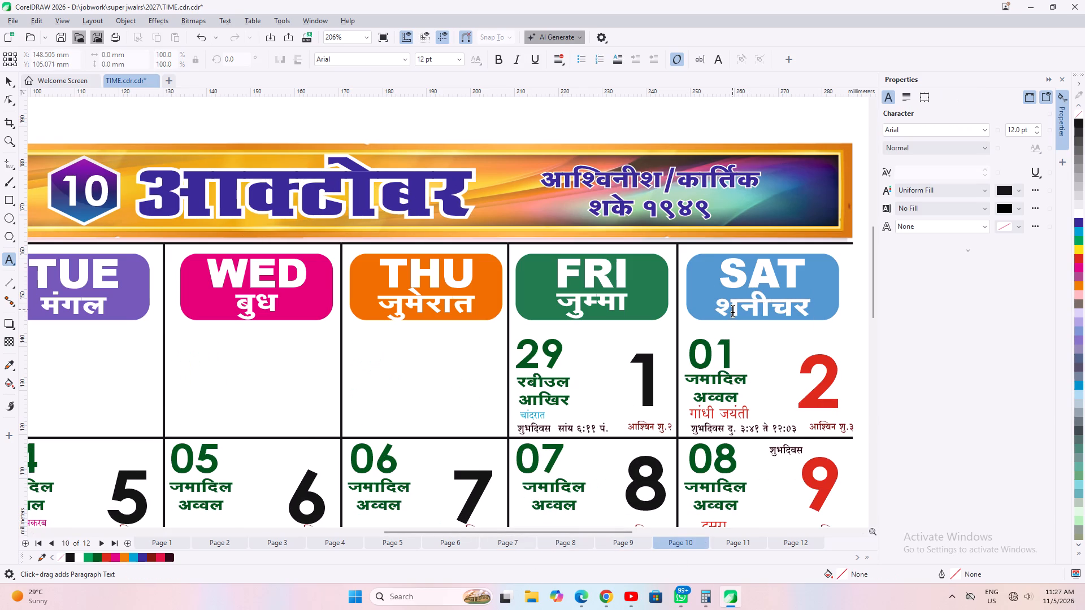
{"action": "left_click", "coordinate": [732, 310]}
{"action": "key", "text": "ctrl+a"}
{"action": "key", "text": "ctrl+v"}
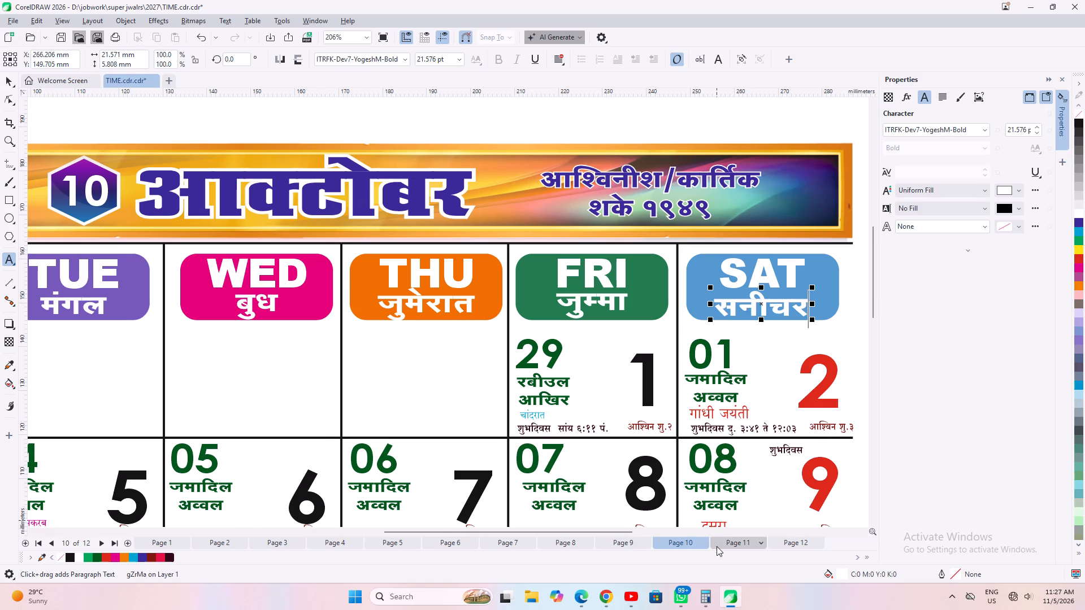
{"action": "left_click", "coordinate": [717, 546]}
{"action": "left_click", "coordinate": [763, 308]}
{"action": "key", "text": "ctrl+a"}
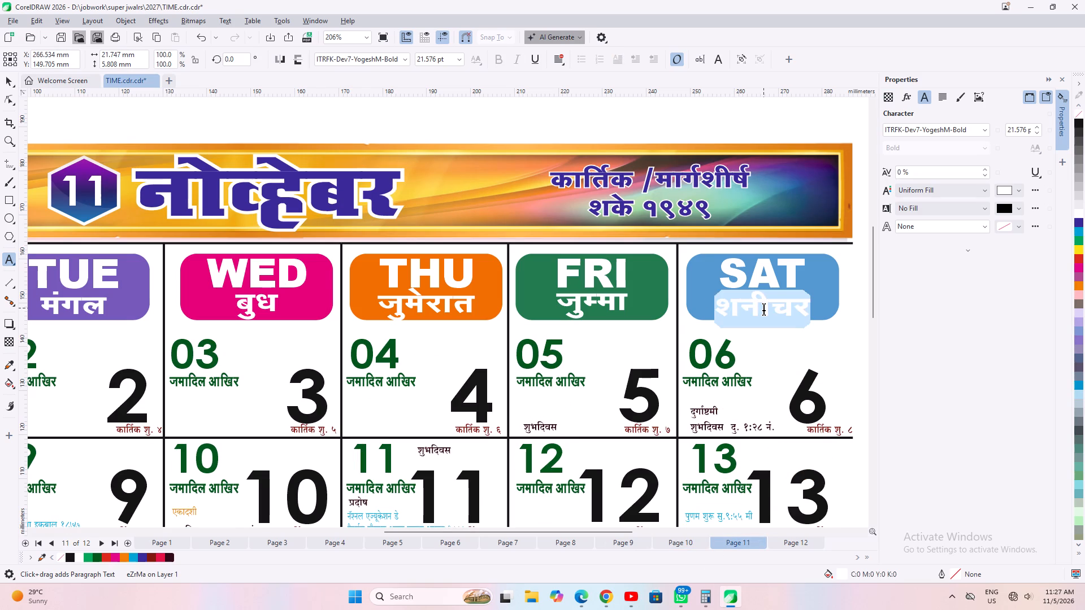
{"action": "key", "text": "ctrl+v"}
{"action": "left_click", "coordinate": [790, 540]}
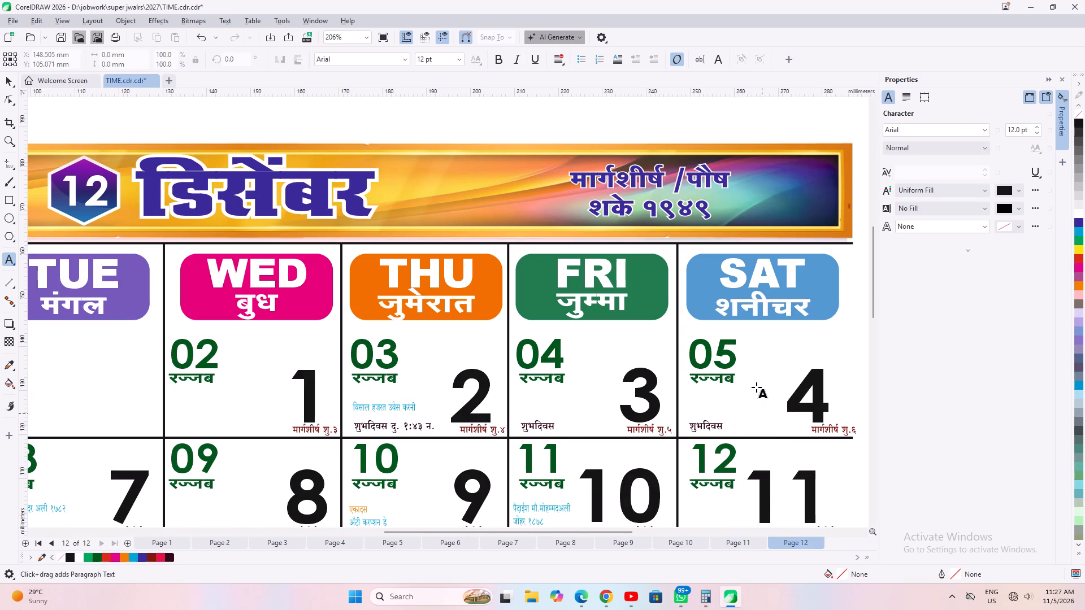
{"action": "left_click", "coordinate": [756, 308]}
{"action": "key", "text": "ctrl+a"}
{"action": "key", "text": "ctrl+v"}
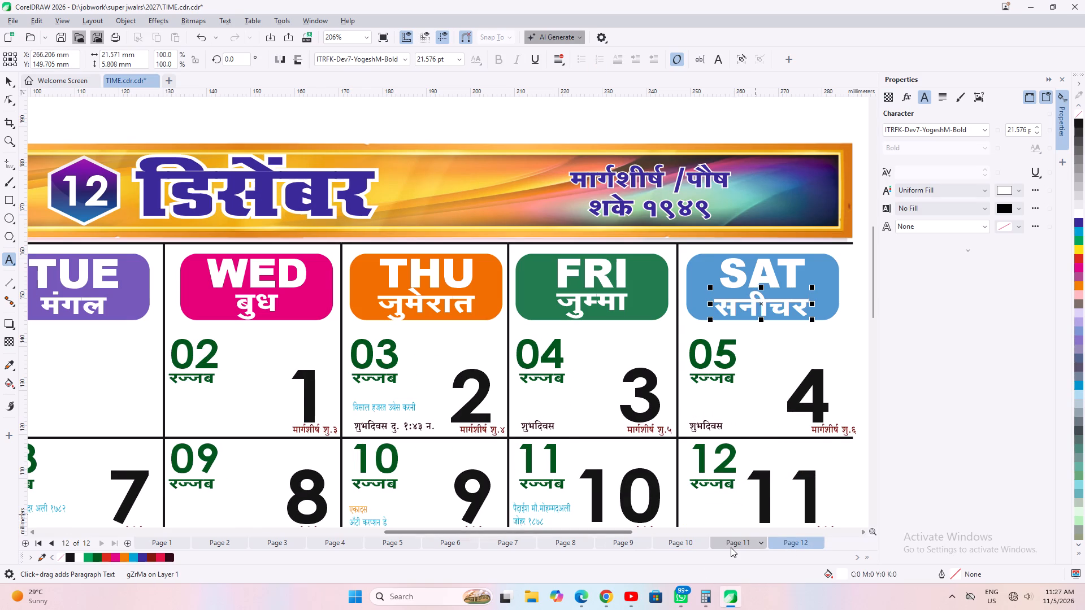
Return to Page 1 and copy the orange word एकादस from the note in the 3 January cell.
{"action": "left_click", "coordinate": [731, 547]}
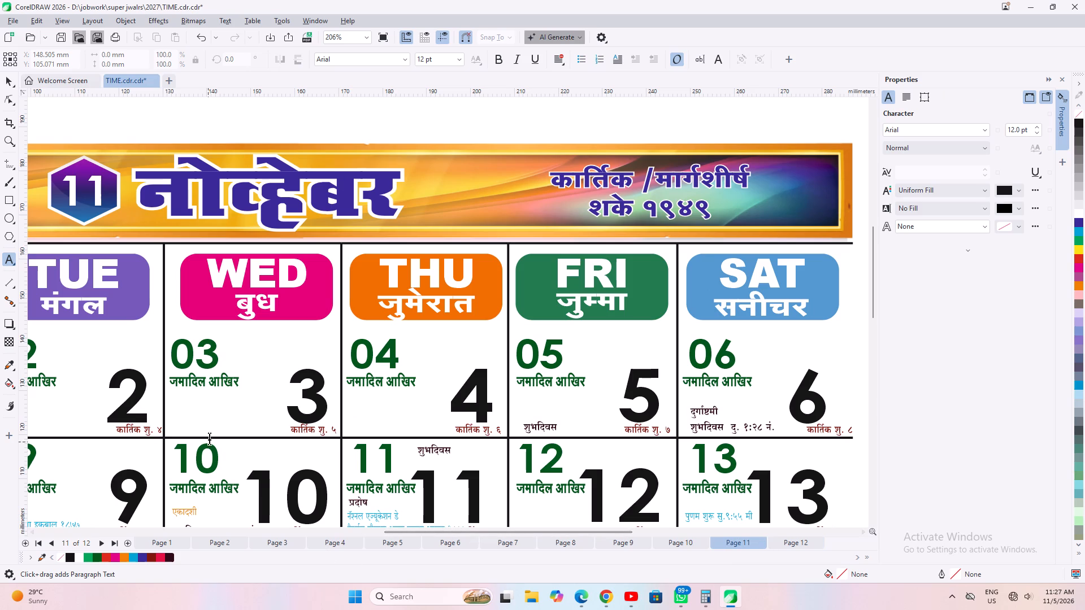
{"action": "left_click", "coordinate": [76, 543]}
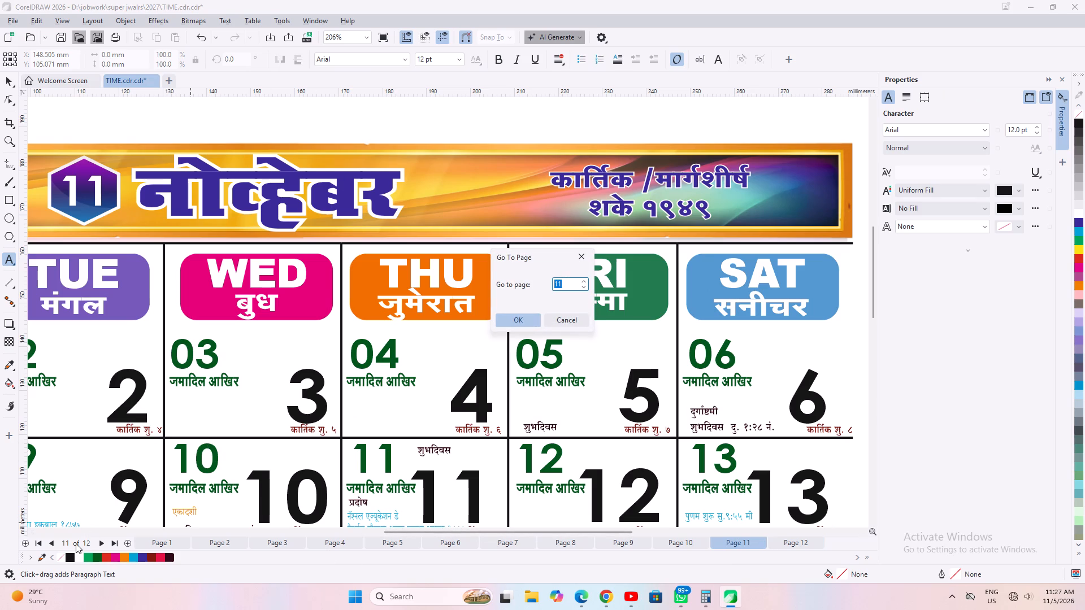
{"action": "key", "text": "1"}
{"action": "key", "text": "Return"}
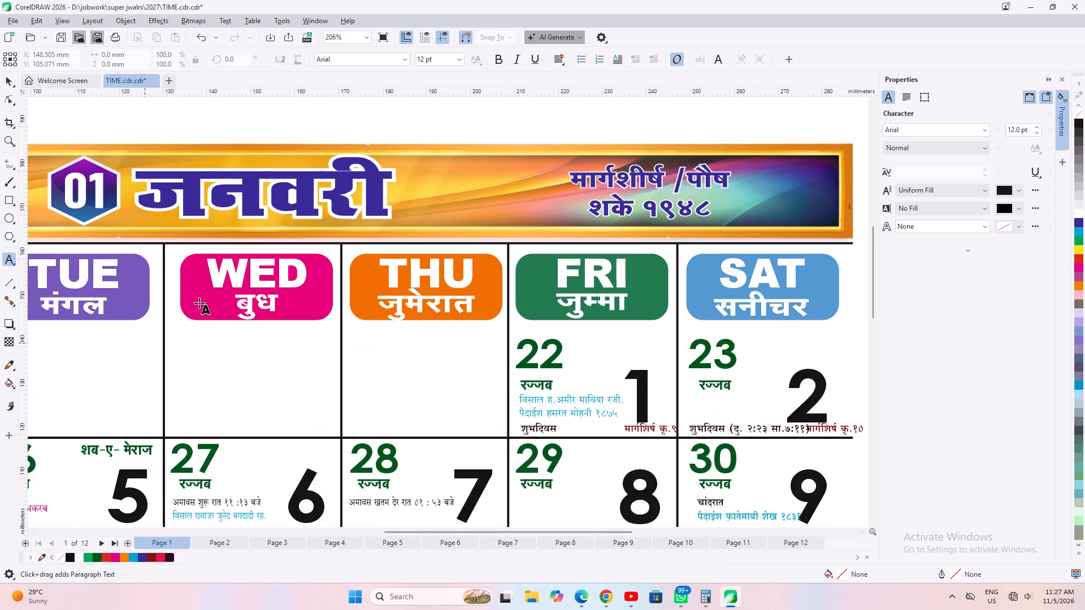
{"action": "scroll", "coordinate": [458, 155], "scroll_direction": "down", "scroll_amount": 4}
{"action": "scroll", "coordinate": [554, 319], "scroll_direction": "down", "scroll_amount": 3}
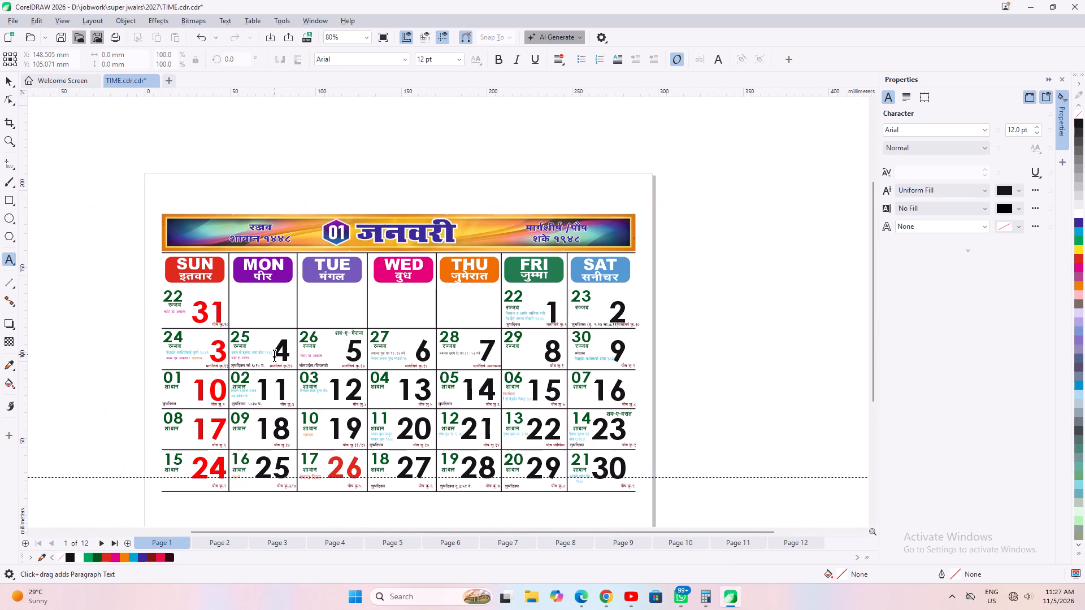
{"action": "scroll", "coordinate": [175, 358], "scroll_direction": "up", "scroll_amount": 12}
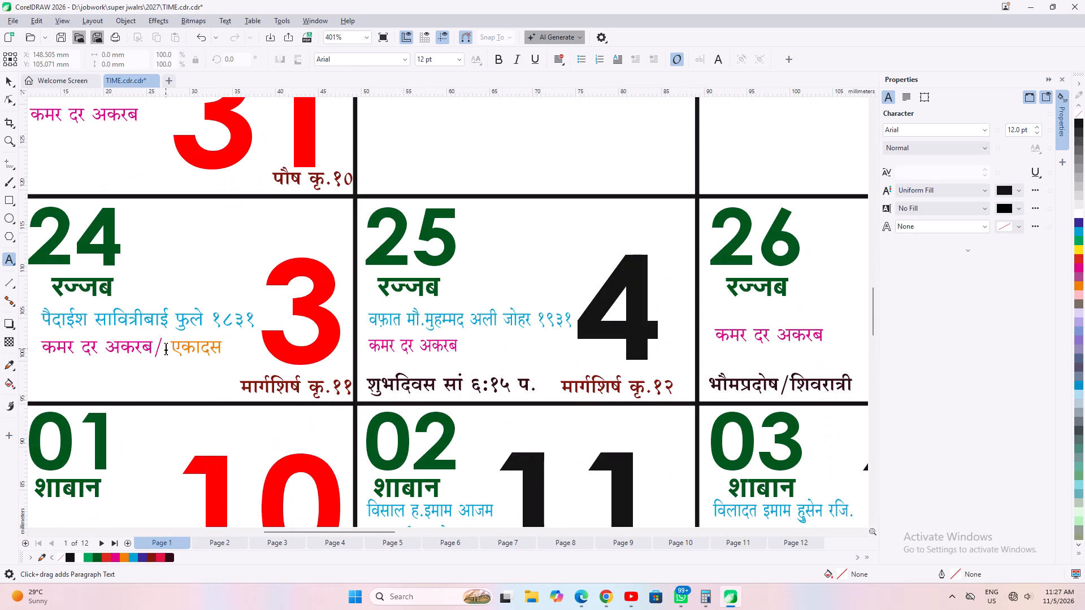
{"action": "left_click_drag", "start_coordinate": [171, 345], "coordinate": [220, 347]}
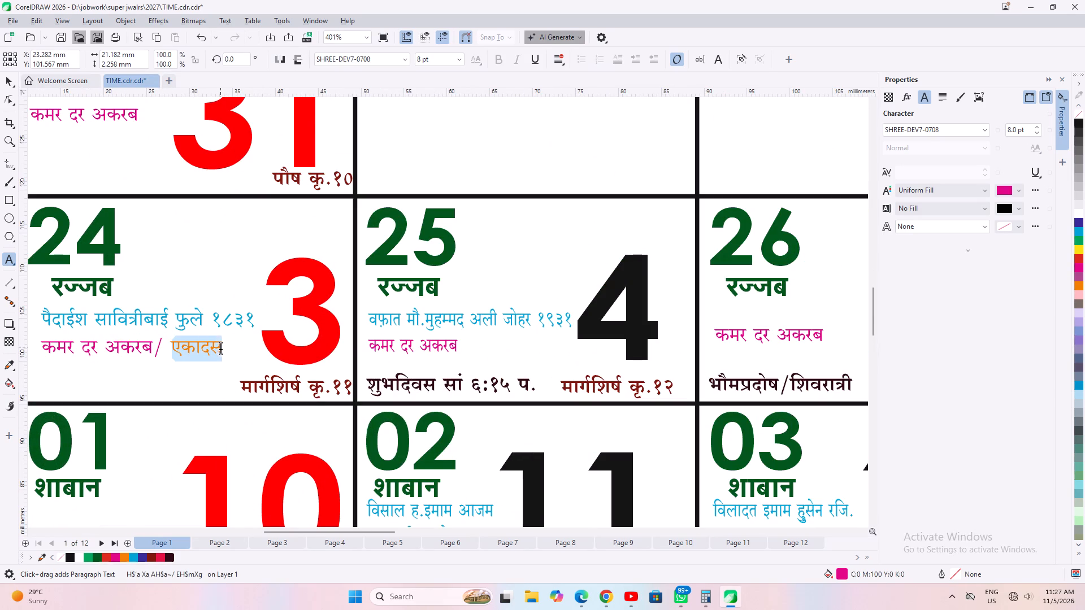
{"action": "left_click_drag", "start_coordinate": [220, 347], "coordinate": [223, 347]}
{"action": "key", "text": "ctrl+c"}
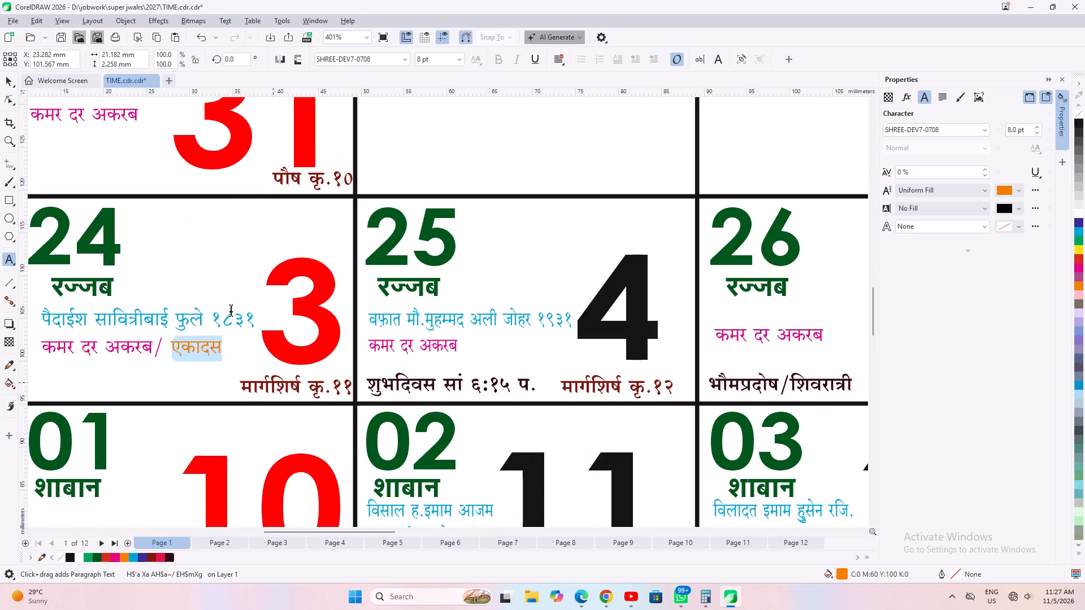
Set up a Find and Replace Text search with the copied एकादस (EH$mXg) as the text to find.
{"action": "left_click", "coordinate": [29, 21]}
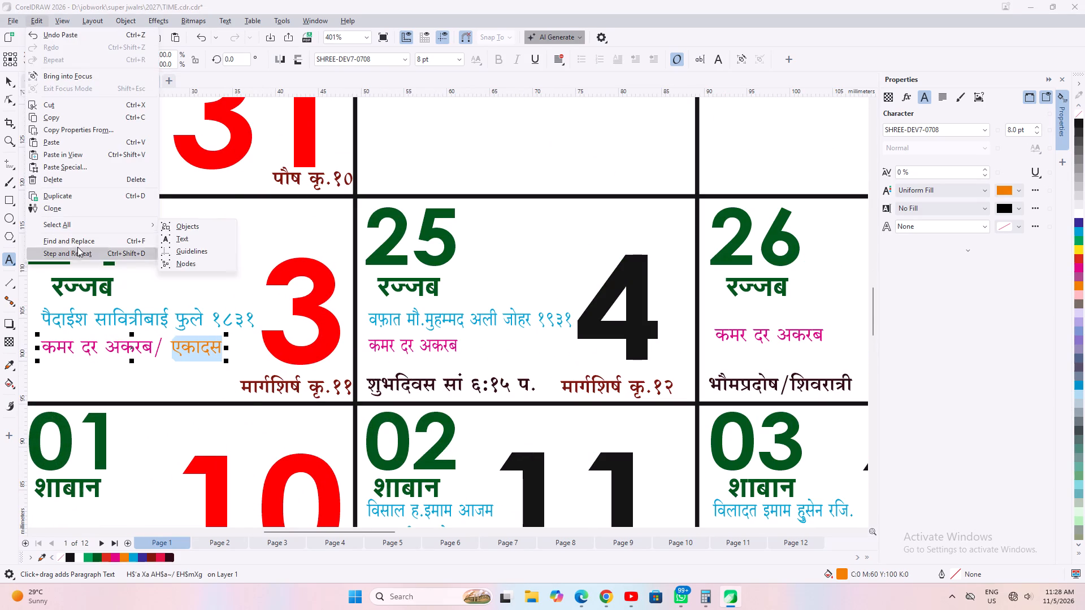
{"action": "left_click", "coordinate": [80, 242]}
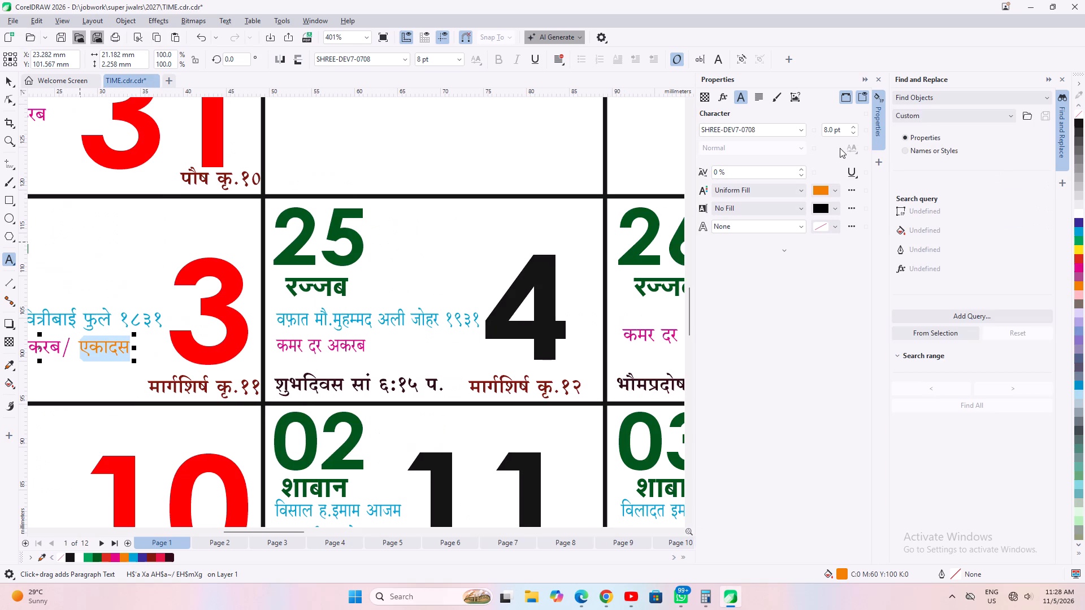
{"action": "left_click", "coordinate": [878, 78]}
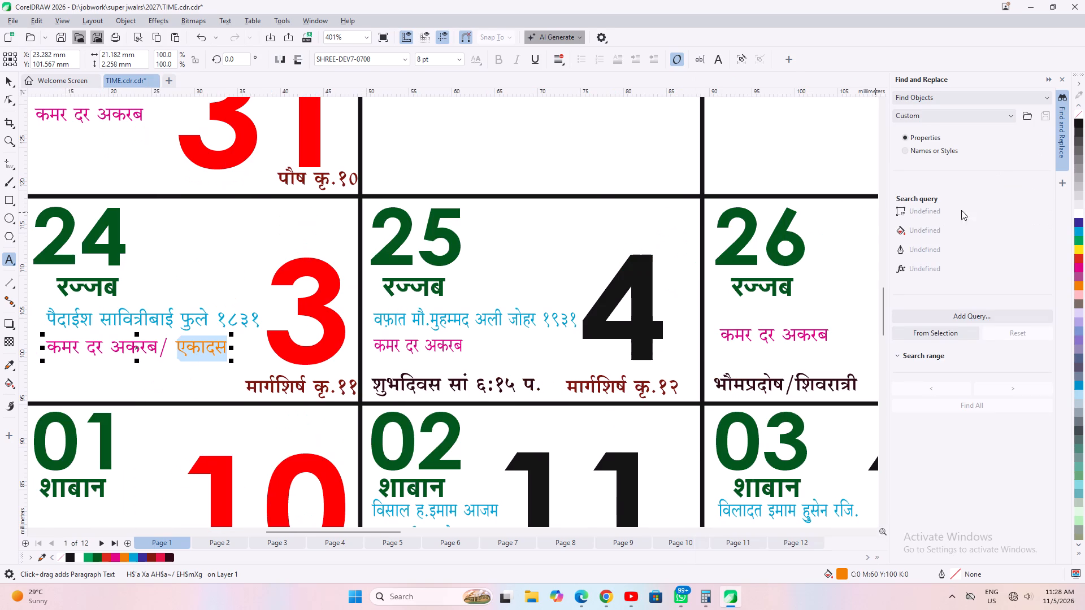
{"action": "left_click", "coordinate": [961, 116]}
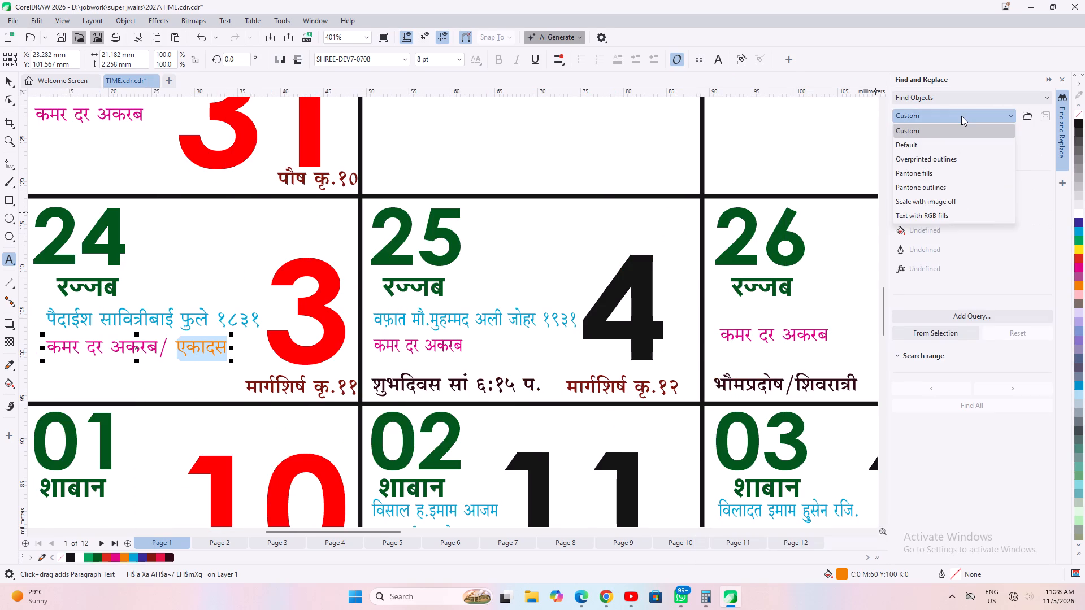
{"action": "left_click", "coordinate": [961, 116]}
{"action": "left_click", "coordinate": [962, 95]}
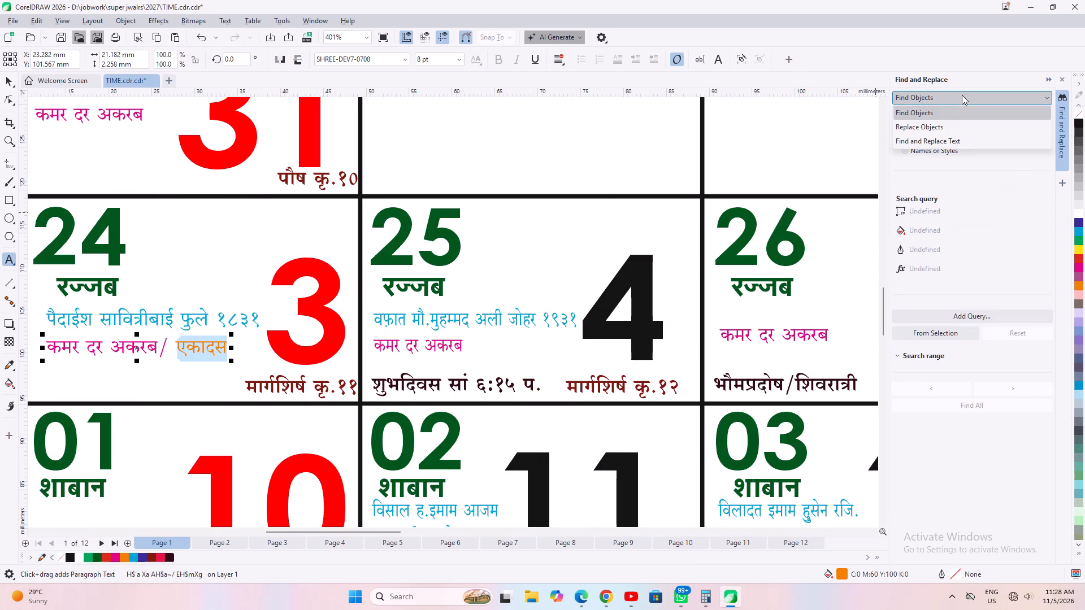
{"action": "left_click", "coordinate": [951, 139]}
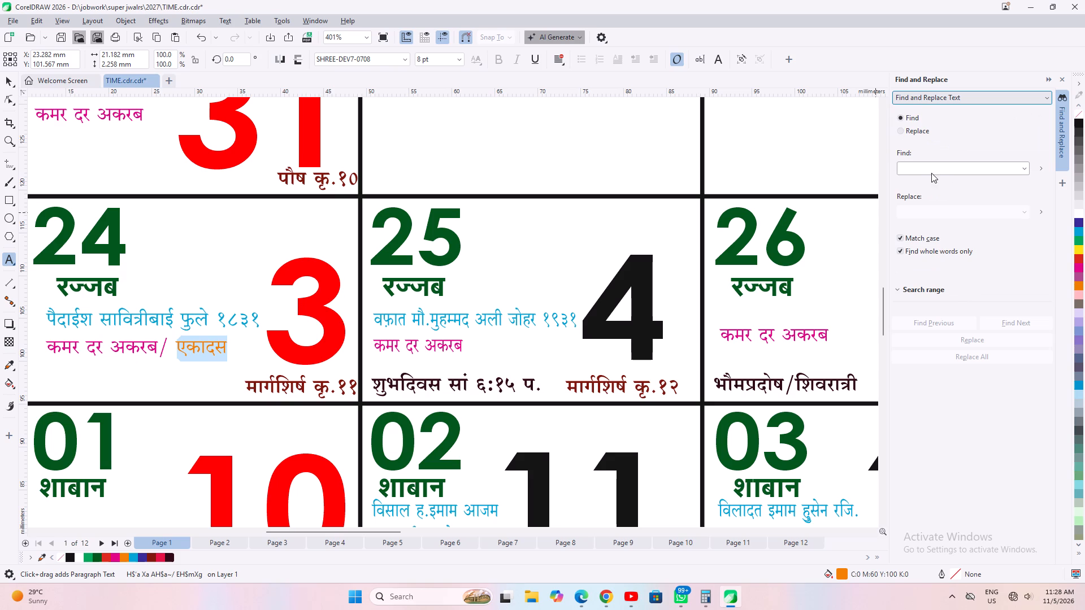
{"action": "left_click", "coordinate": [934, 169]}
{"action": "key", "text": "ctrl+v"}
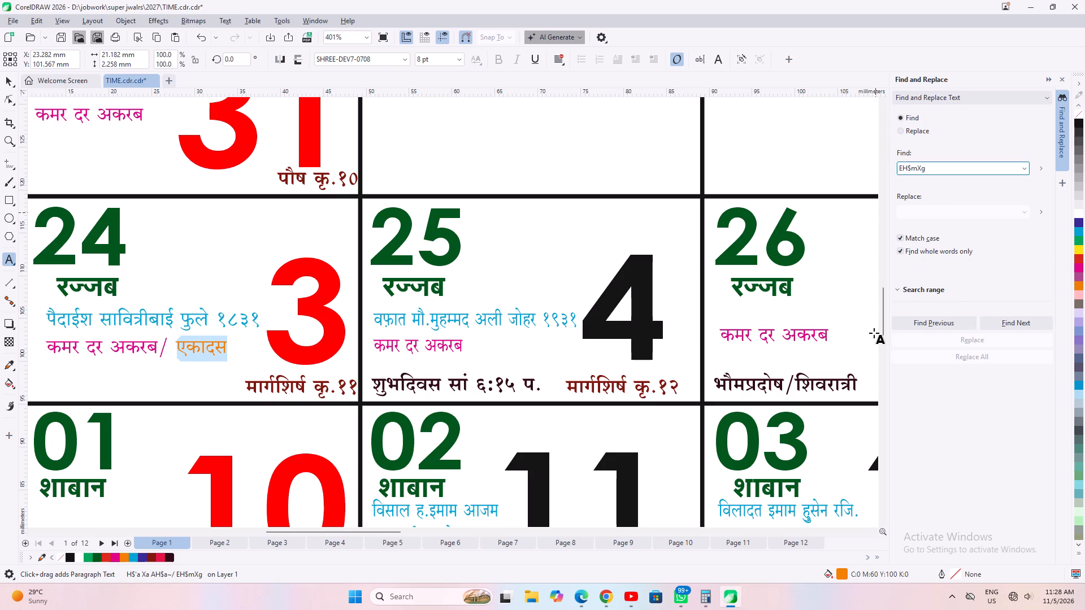
Paste a copy of एकादस in the blank area beside Page 1, correct it to एकादशी, and copy the corrected word.
{"action": "scroll", "coordinate": [648, 367], "scroll_direction": "down", "scroll_amount": 2}
{"action": "left_click", "coordinate": [313, 356]}
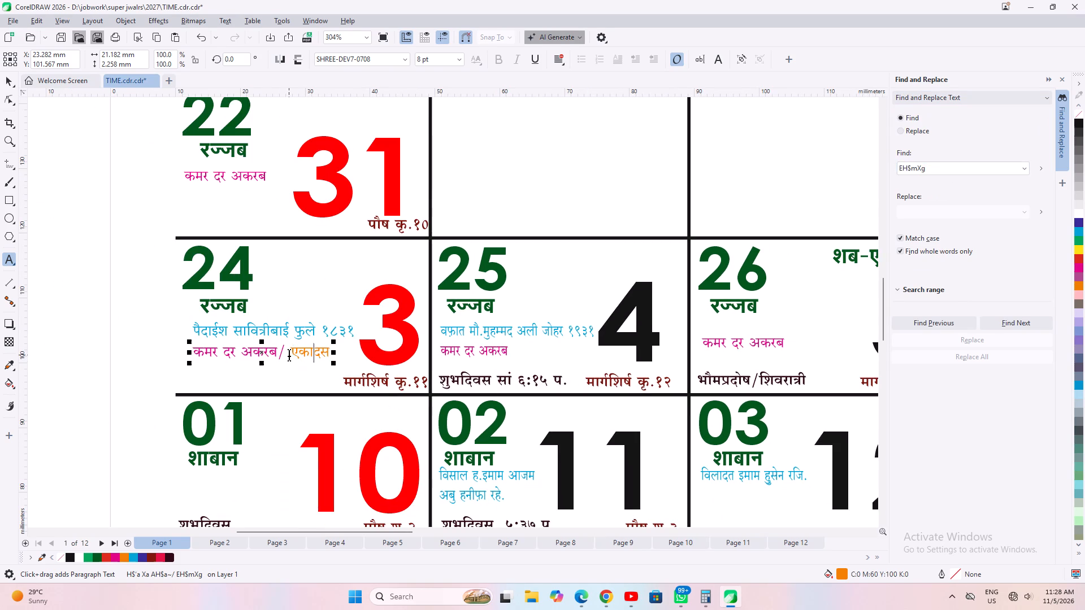
{"action": "left_click_drag", "start_coordinate": [291, 351], "coordinate": [333, 353]}
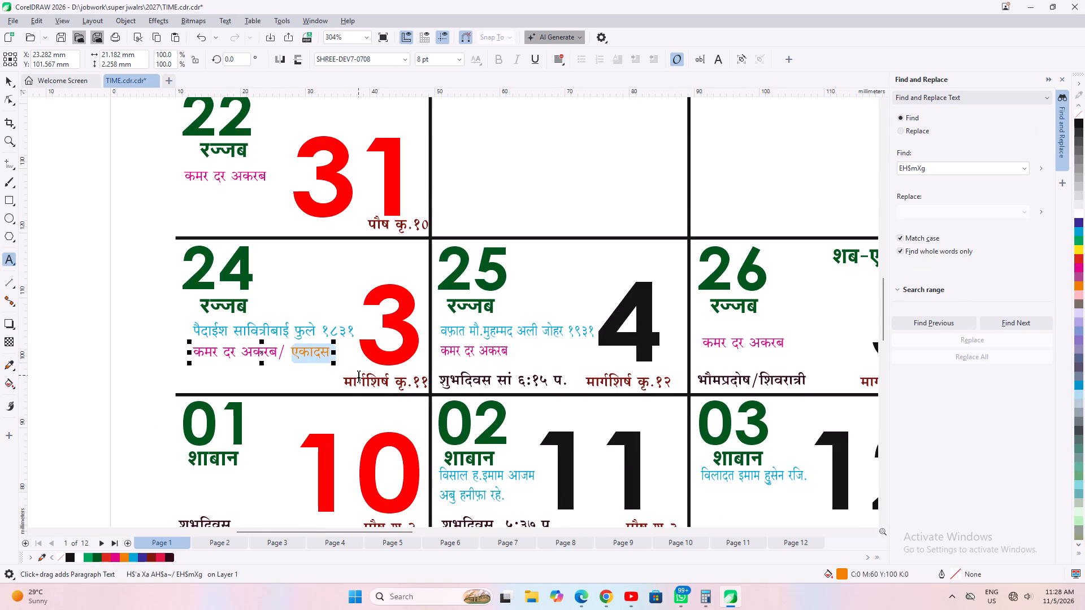
{"action": "key", "text": "ctrl+c"}
{"action": "scroll", "coordinate": [518, 314], "scroll_direction": "down", "scroll_amount": 1}
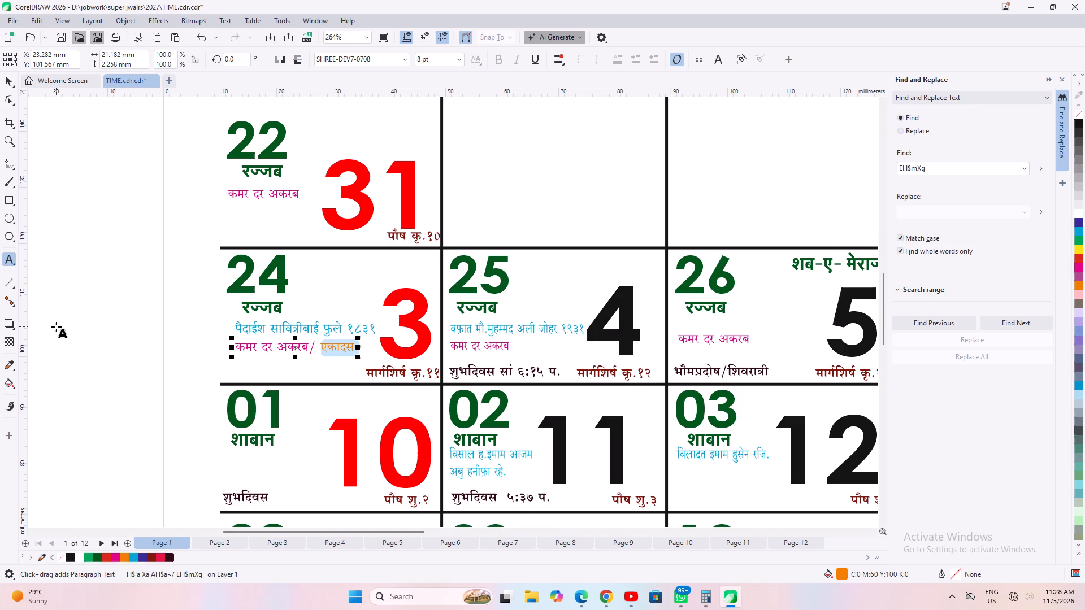
{"action": "left_click", "coordinate": [58, 326]}
{"action": "key", "text": "ctrl+v"}
{"action": "key", "text": "BackSpace"}
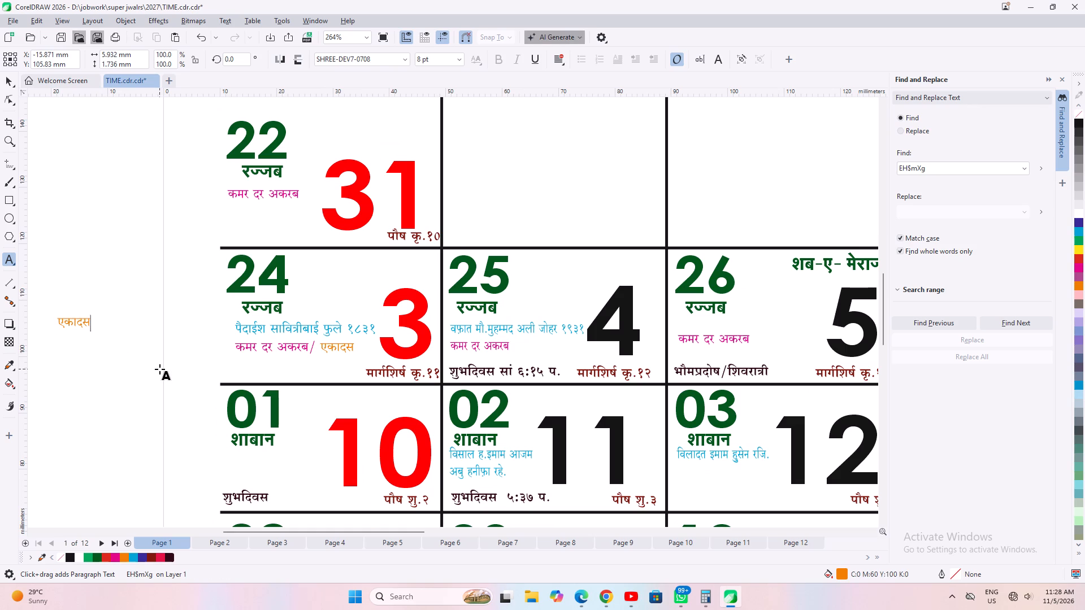
{"action": "key", "text": "BackSpace"}
{"action": "type", "text": "'H"}
{"action": "key", "text": "ctrl+a"}
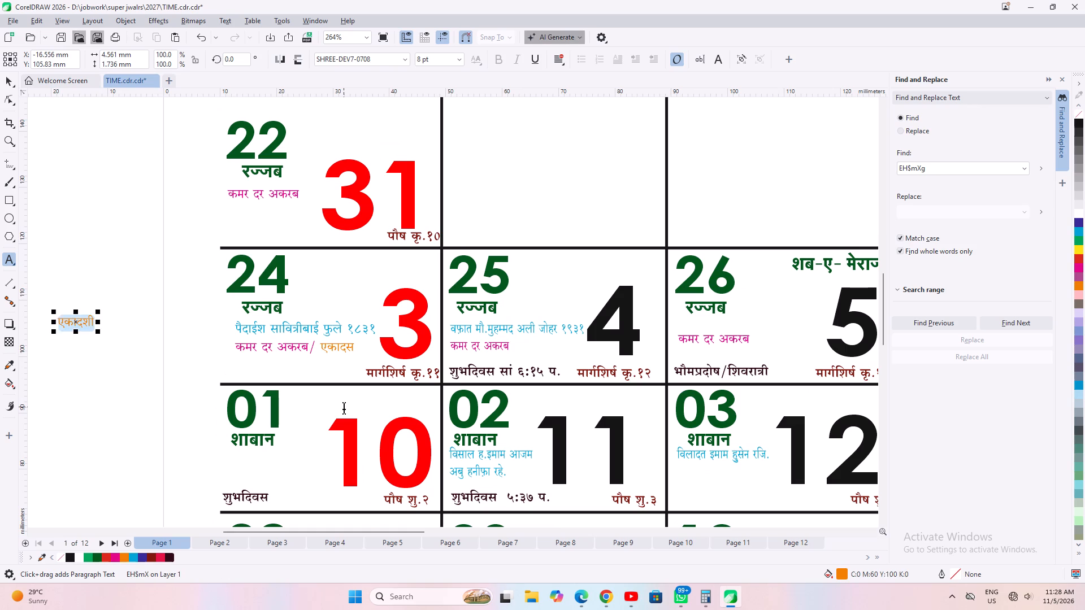
{"action": "key", "text": "ctrl+c"}
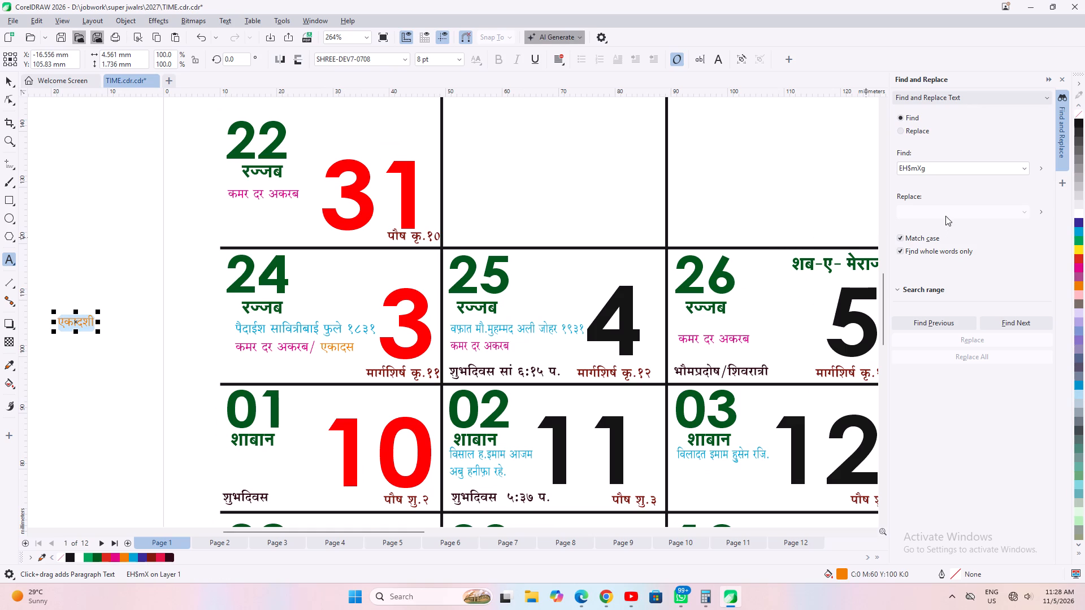
Switch the text search to replacement mode and enter the copied एकादशी (EH$mXer) as the replacement text.
{"action": "left_click", "coordinate": [945, 216]}
{"action": "left_click", "coordinate": [944, 211]}
{"action": "left_click", "coordinate": [893, 217]}
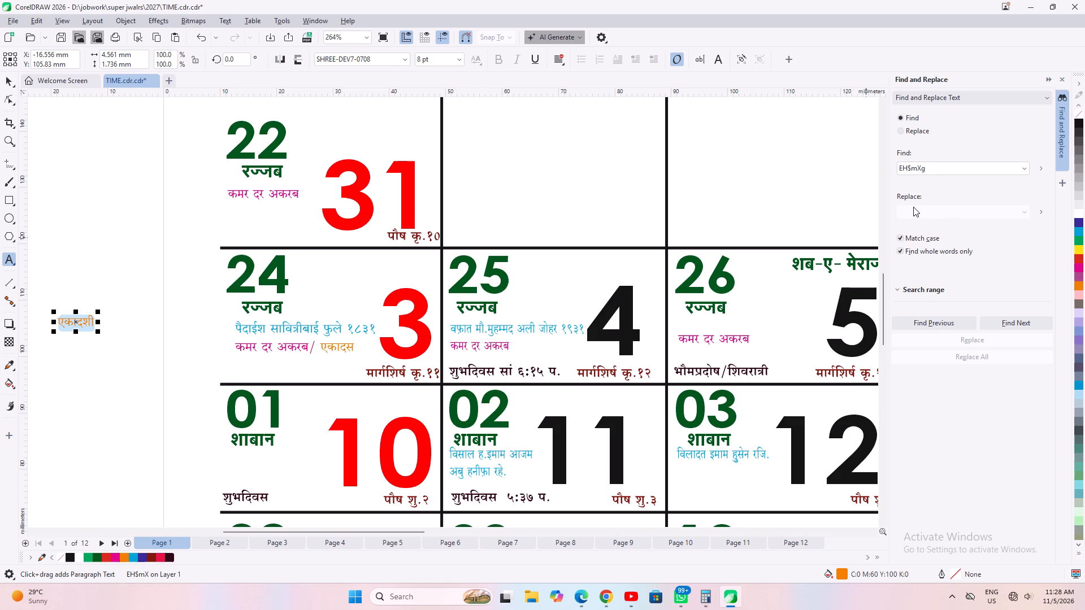
{"action": "left_click", "coordinate": [913, 207]}
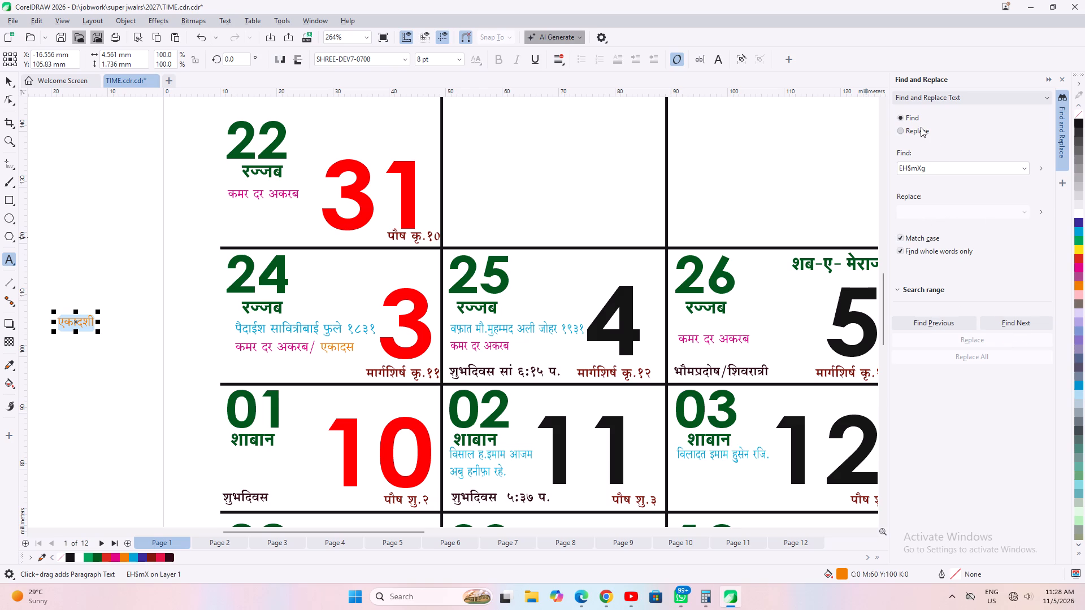
{"action": "left_click", "coordinate": [921, 127]}
{"action": "left_click", "coordinate": [936, 213]}
{"action": "key", "text": "ctrl+v"}
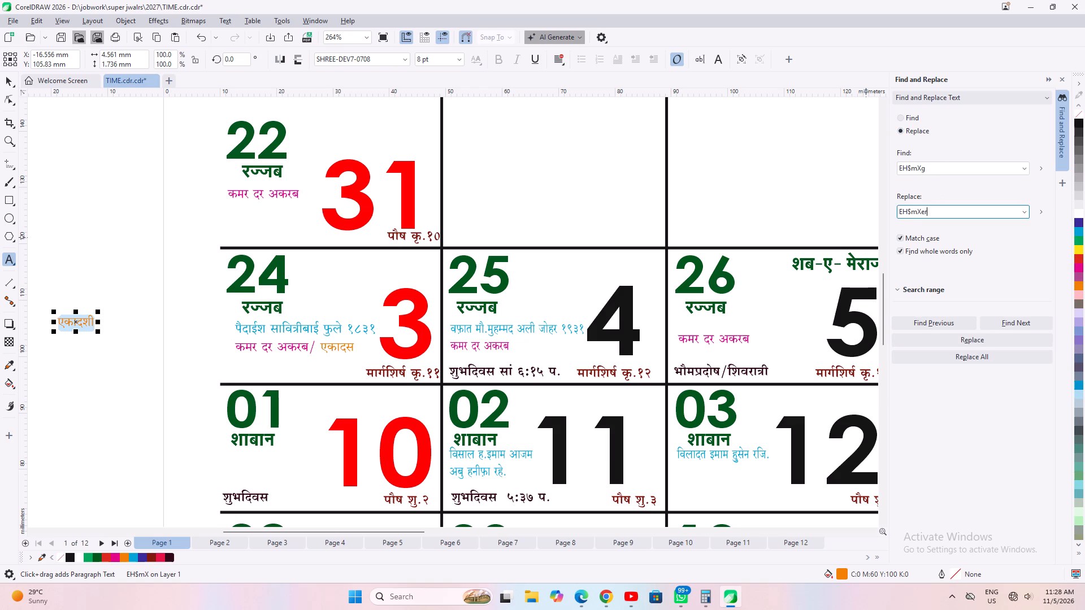
Deselect the helper text and replace all occurrences of एकादस with एकादशी on Page 1.
{"action": "left_click", "coordinate": [996, 359]}
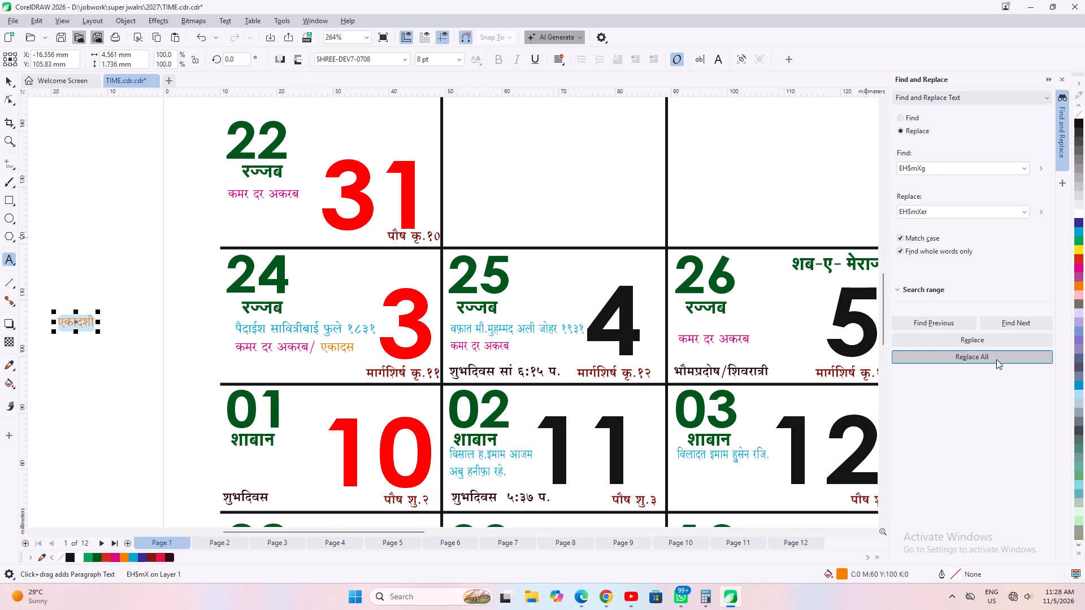
{"action": "left_click", "coordinate": [992, 356]}
{"action": "triple_click", "coordinate": [986, 356]}
{"action": "triple_click", "coordinate": [986, 356]}
{"action": "double_click", "coordinate": [986, 356]}
{"action": "left_click", "coordinate": [9, 79]}
{"action": "left_click", "coordinate": [54, 171]}
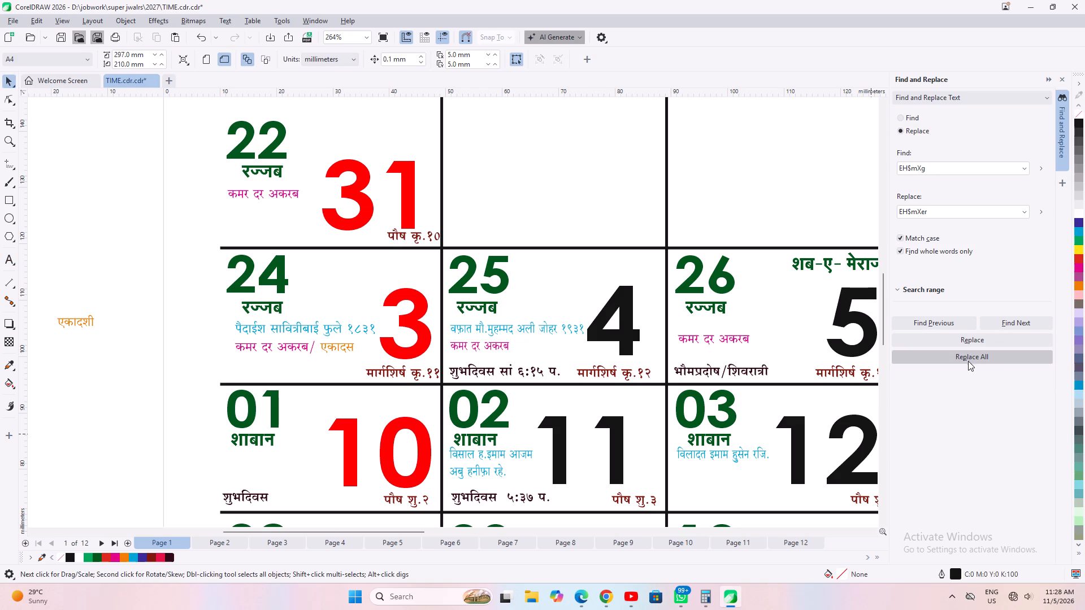
{"action": "left_click", "coordinate": [968, 360]}
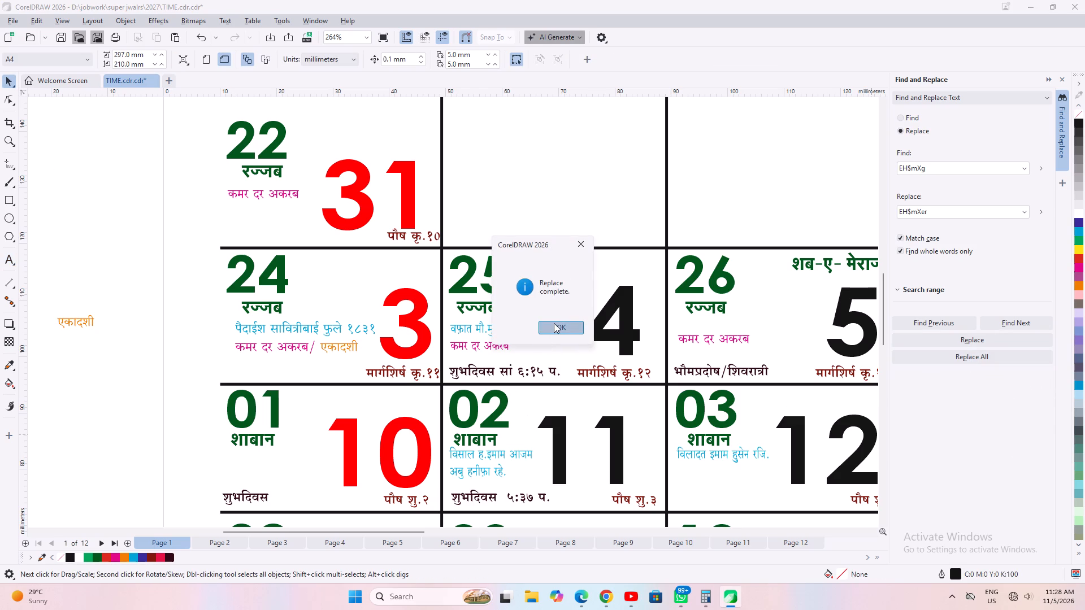
{"action": "left_click", "coordinate": [554, 323]}
Replace all occurrences of एकादस with एकादशी on Pages 2, 3 and 4.
{"action": "scroll", "coordinate": [157, 294], "scroll_direction": "down", "scroll_amount": 2}
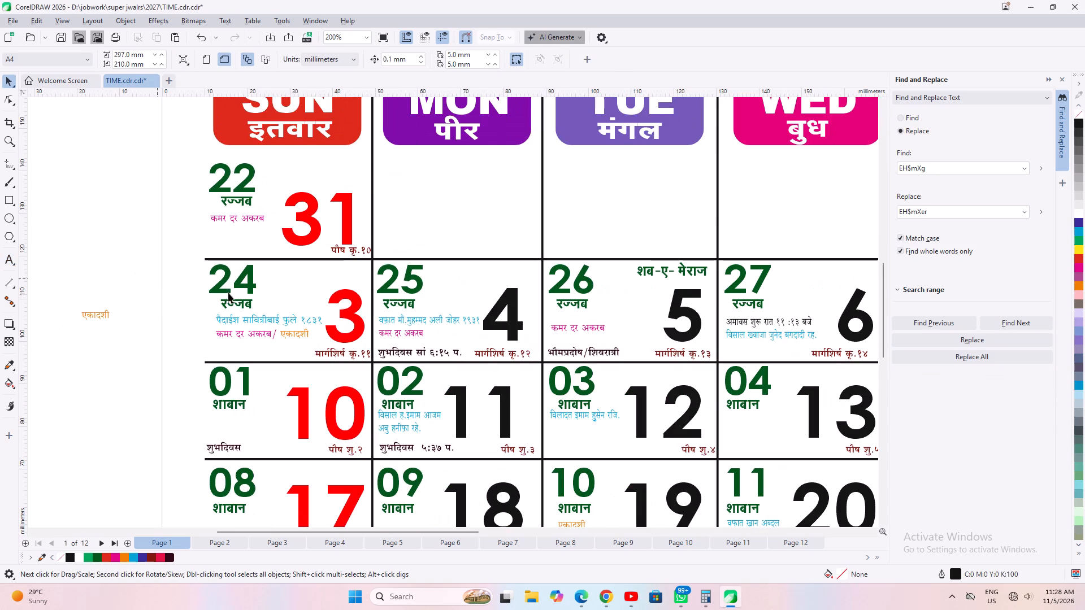
{"action": "key", "text": "Page_Down"}
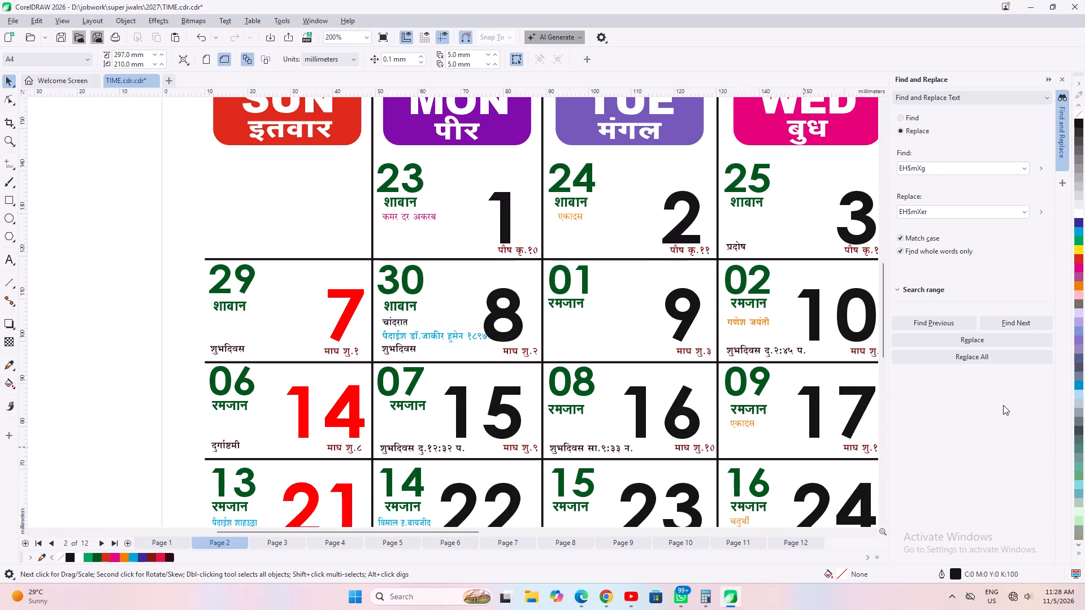
{"action": "left_click", "coordinate": [988, 360]}
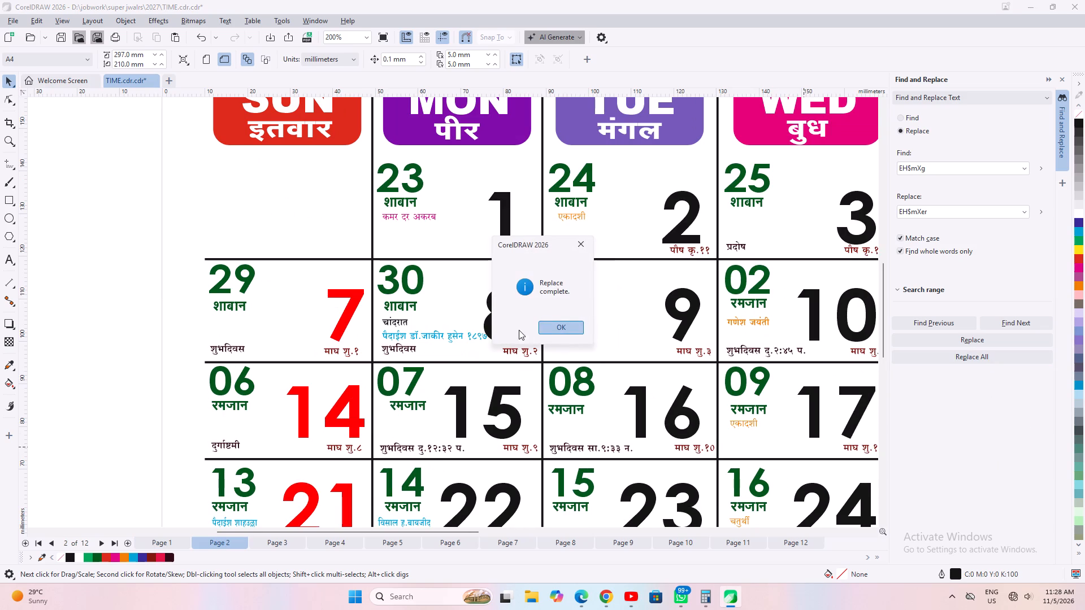
{"action": "left_click", "coordinate": [548, 323]}
{"action": "key", "text": "Page_Down"}
{"action": "left_click", "coordinate": [982, 359]}
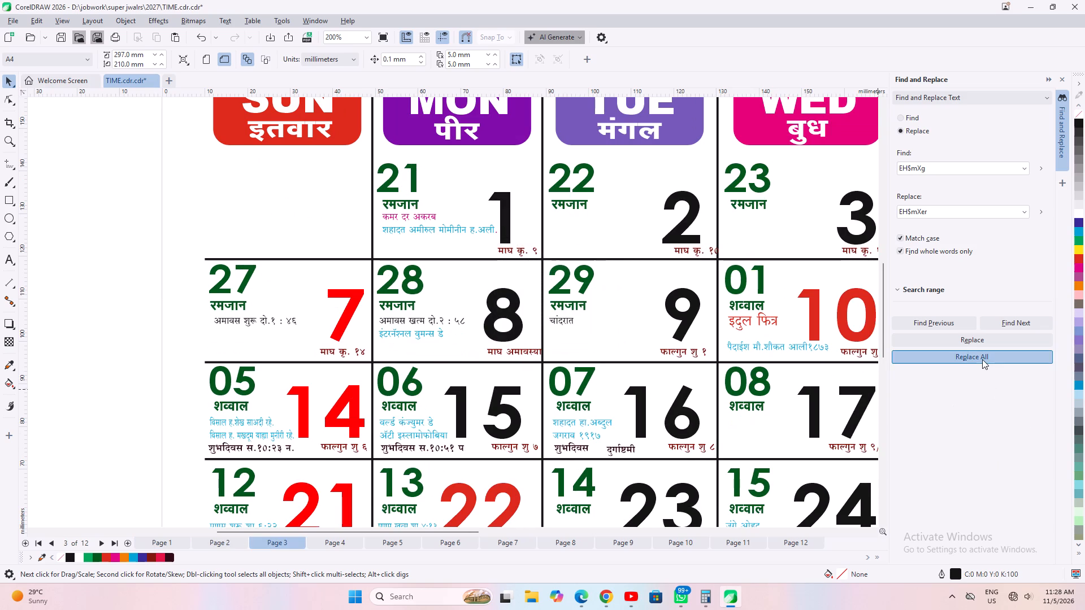
{"action": "left_click", "coordinate": [549, 329]}
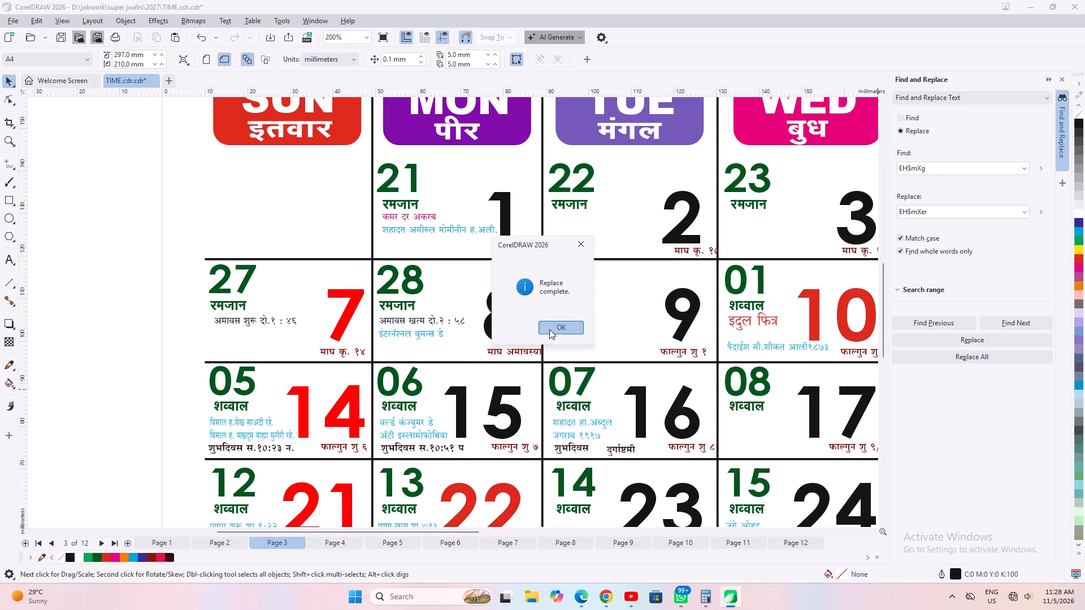
{"action": "key", "text": "Page_Down"}
{"action": "left_click", "coordinate": [1001, 354]}
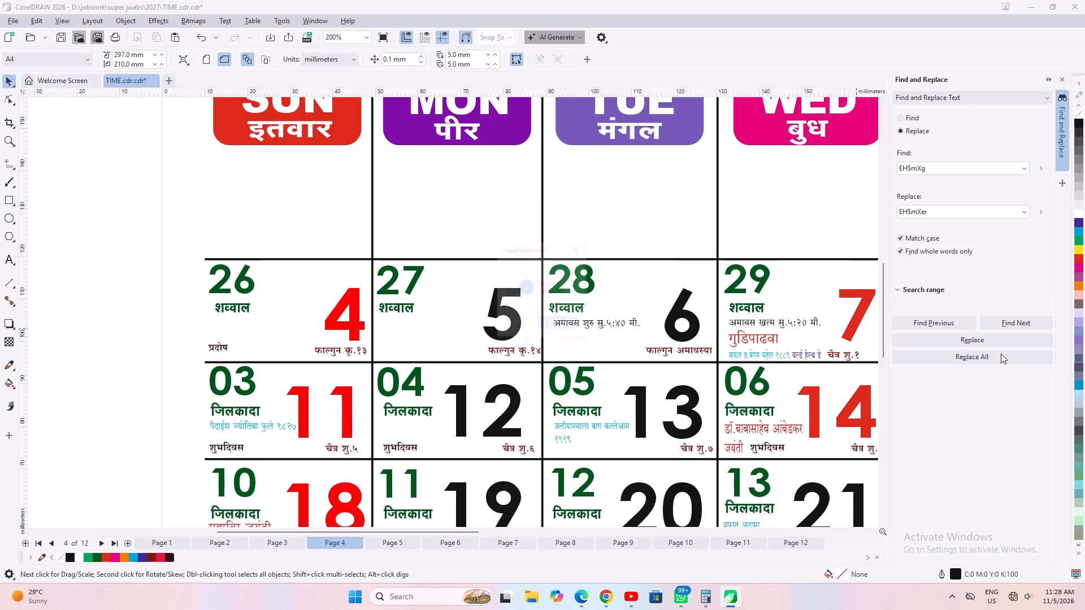
{"action": "left_click", "coordinate": [556, 320]}
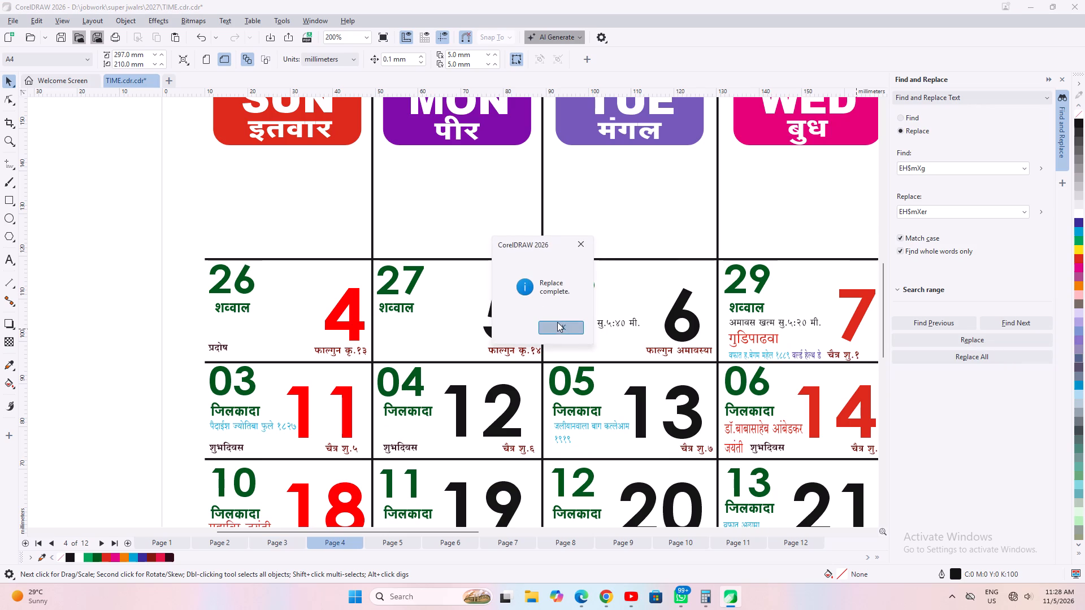
{"action": "left_click", "coordinate": [558, 325]}
Replace all occurrences of एकादस with एकादशी on Pages 5 and 6.
{"action": "key", "text": "Page_Down"}
{"action": "left_click", "coordinate": [966, 360]}
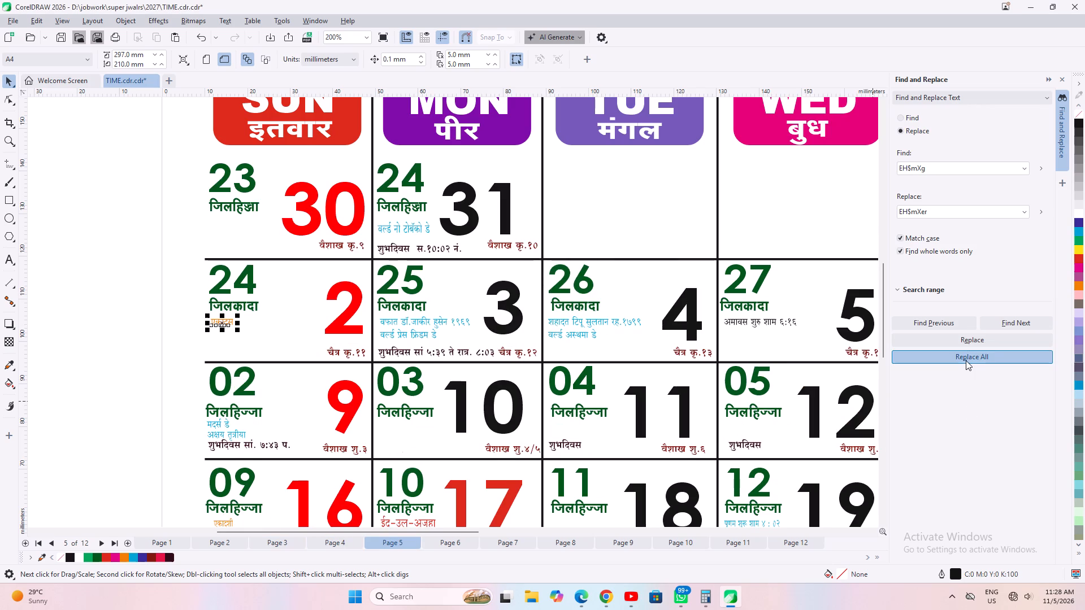
{"action": "left_click", "coordinate": [549, 323]}
{"action": "key", "text": "Page_Down"}
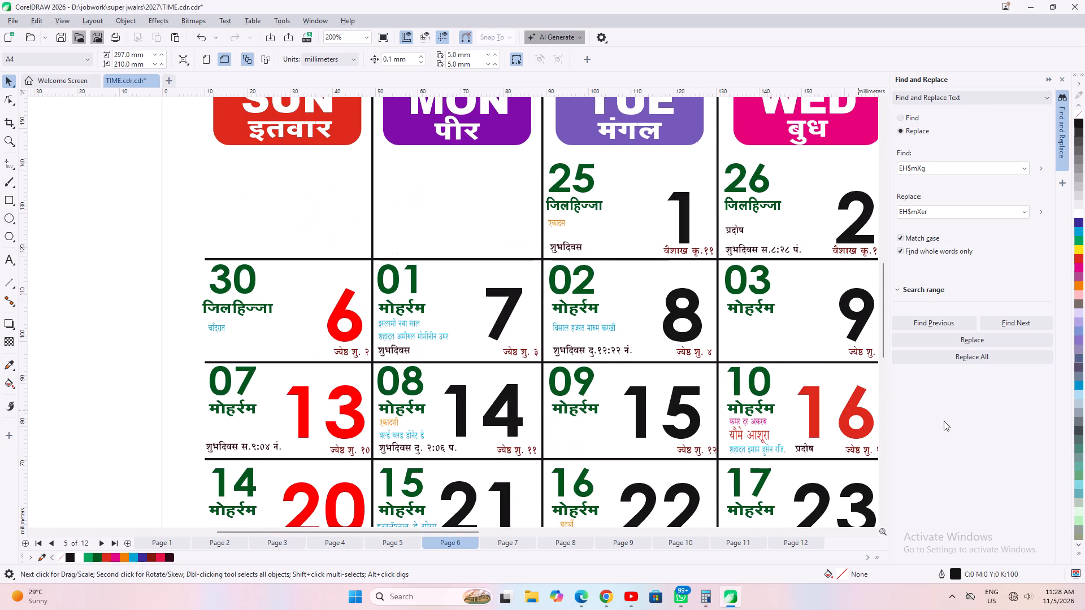
{"action": "left_click", "coordinate": [955, 360]}
{"action": "key", "text": "Page_Down"}
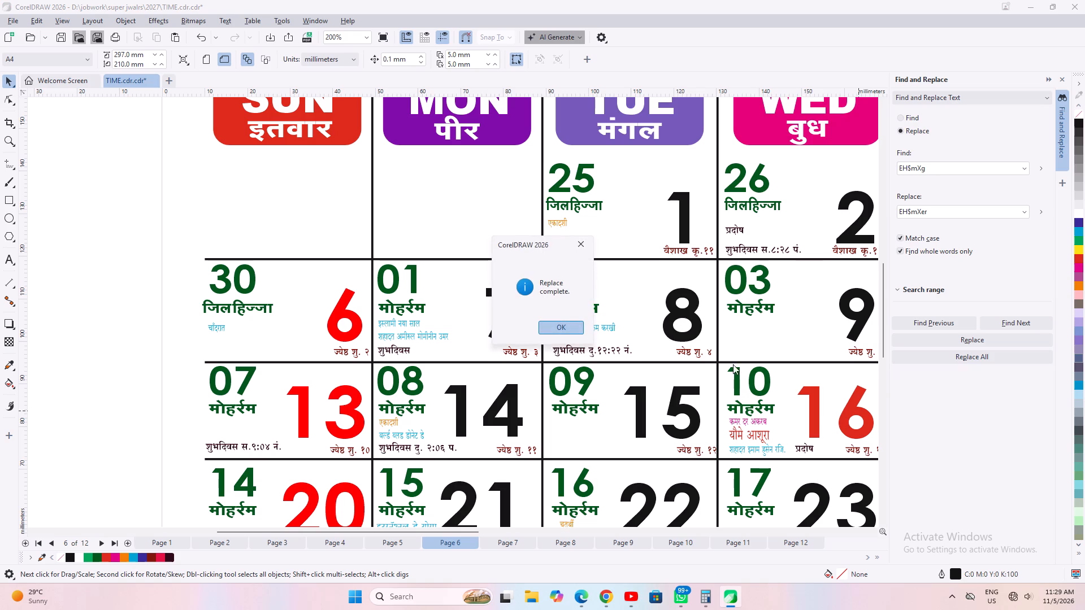
{"action": "left_click", "coordinate": [569, 328]}
Replace all occurrences of एकादस with एकादशी on Pages 7 and 8.
{"action": "key", "text": "Page_Down"}
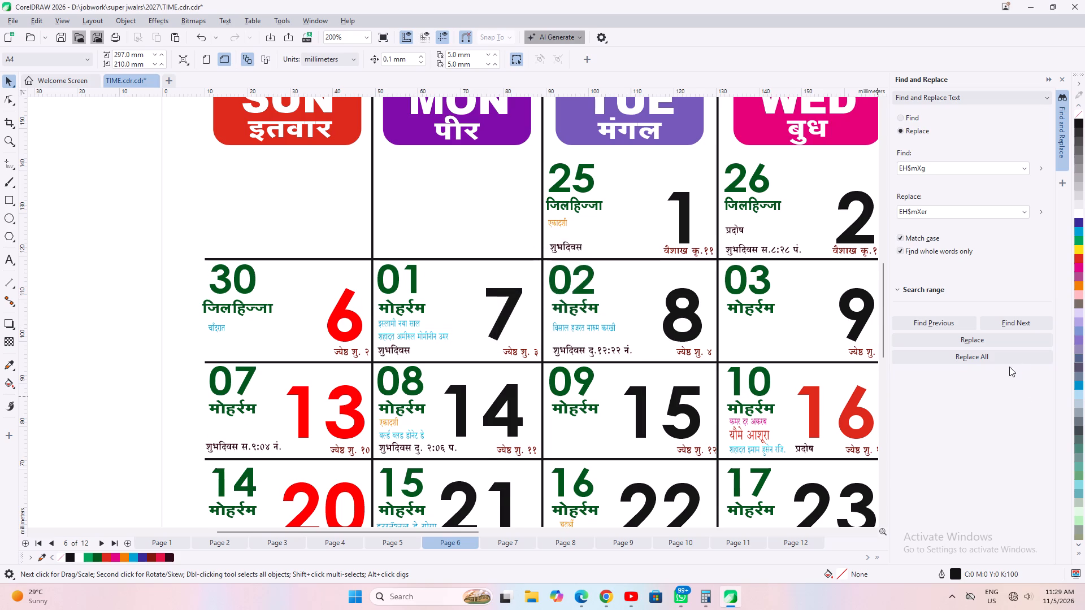
{"action": "left_click", "coordinate": [1005, 363]}
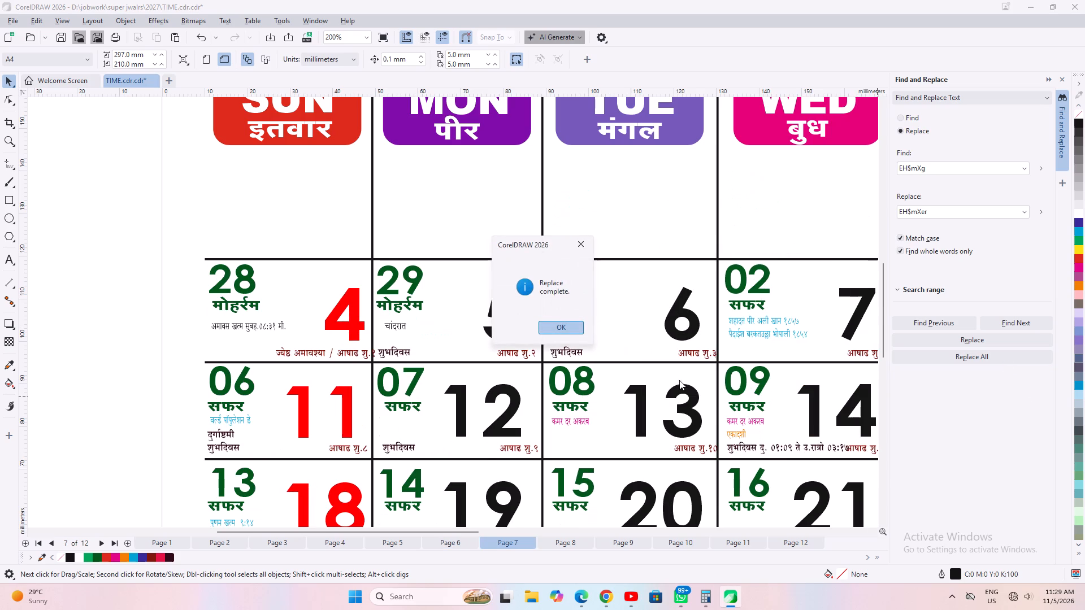
{"action": "left_click", "coordinate": [571, 327]}
{"action": "key", "text": "Page_Down"}
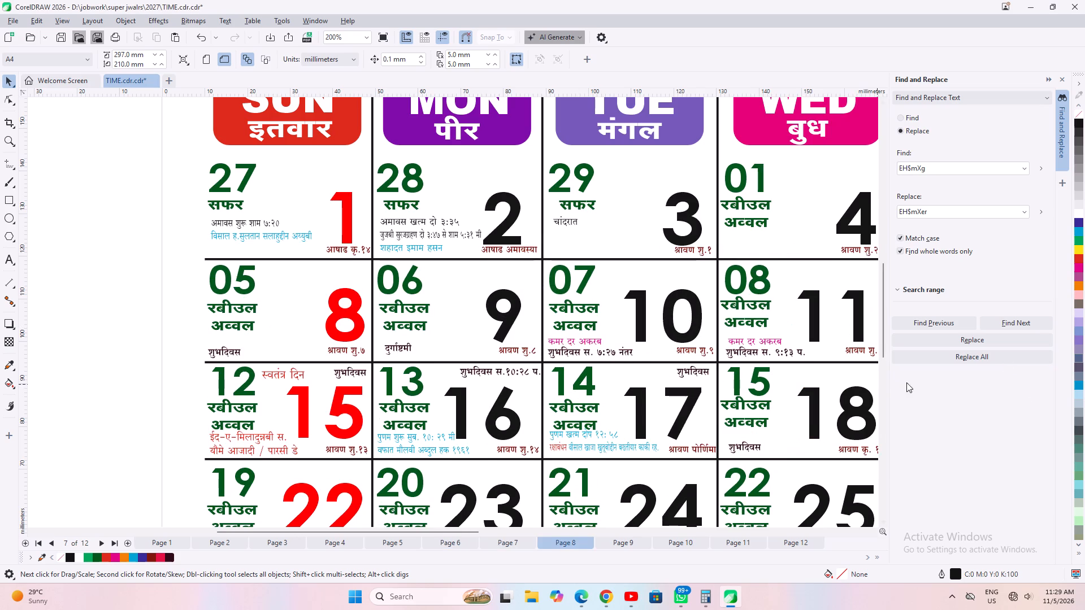
{"action": "left_click", "coordinate": [962, 359]}
{"action": "left_click", "coordinate": [571, 326]}
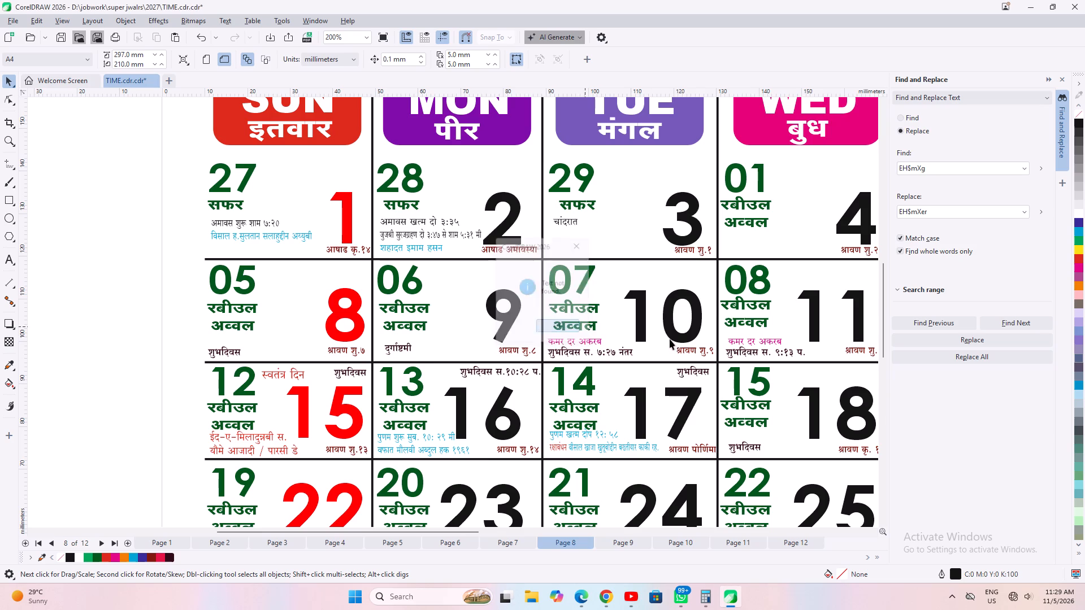
Replace all occurrences of एकादस with एकादशी on Pages 9 and 10.
{"action": "key", "text": "Page_Down"}
{"action": "left_click", "coordinate": [918, 347]}
{"action": "left_click", "coordinate": [920, 356]}
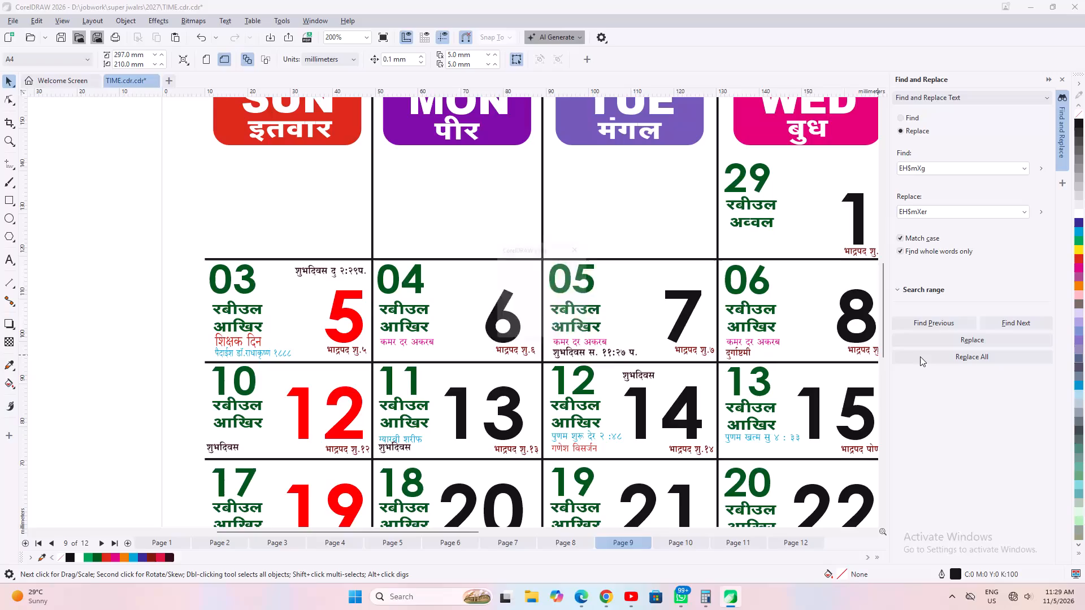
{"action": "left_click", "coordinate": [562, 328]}
{"action": "key", "text": "Page_Down"}
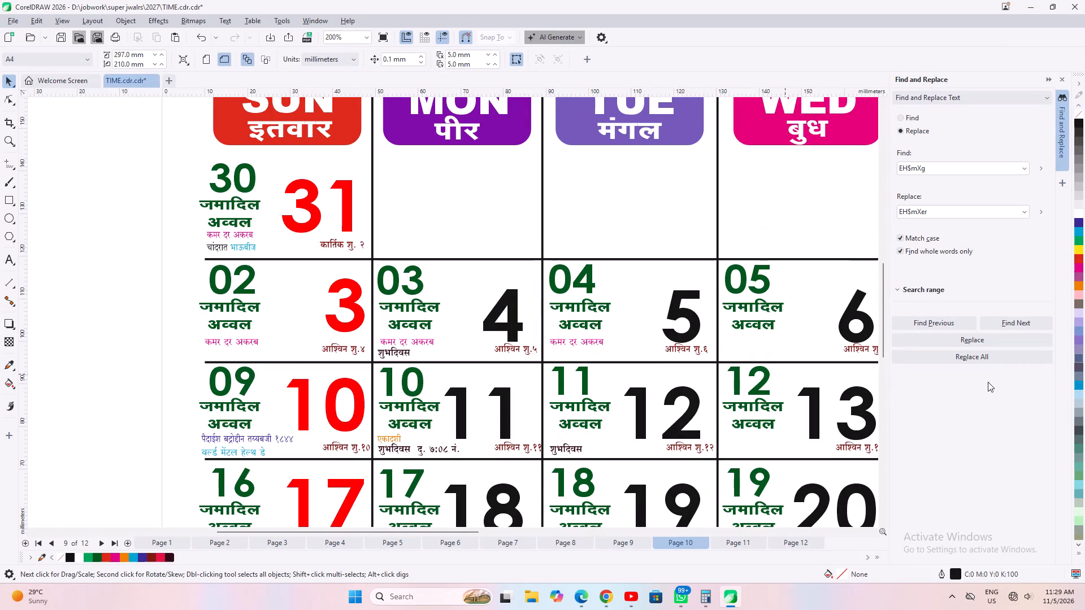
{"action": "left_click", "coordinate": [972, 355]}
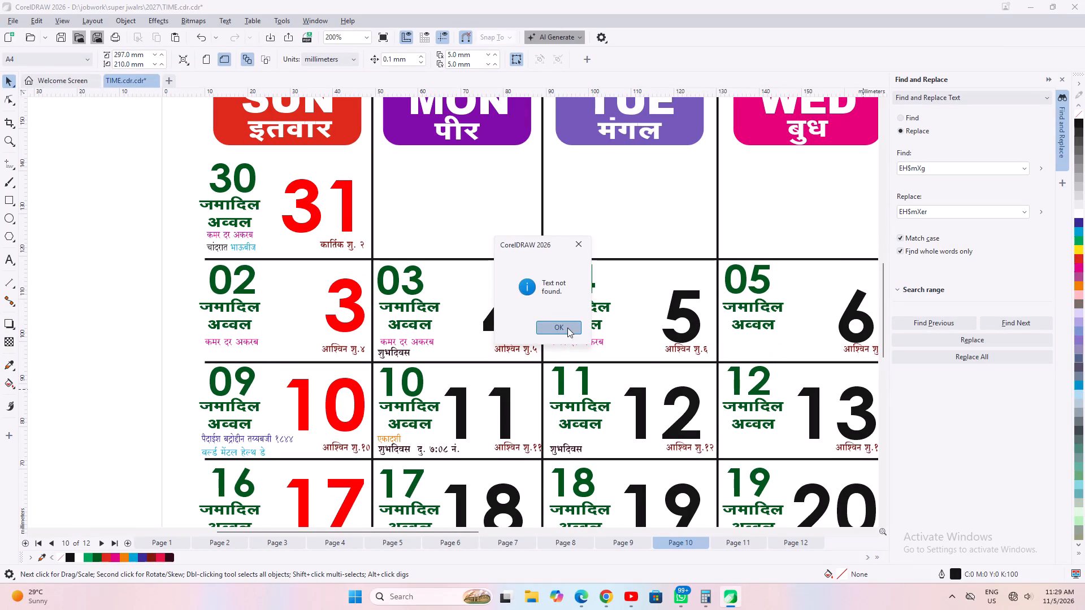
{"action": "left_click", "coordinate": [567, 328]}
Replace all occurrences of एकादस with एकादशी on Pages 11 and 12.
{"action": "key", "text": "Page_Down"}
{"action": "left_click", "coordinate": [1000, 362]}
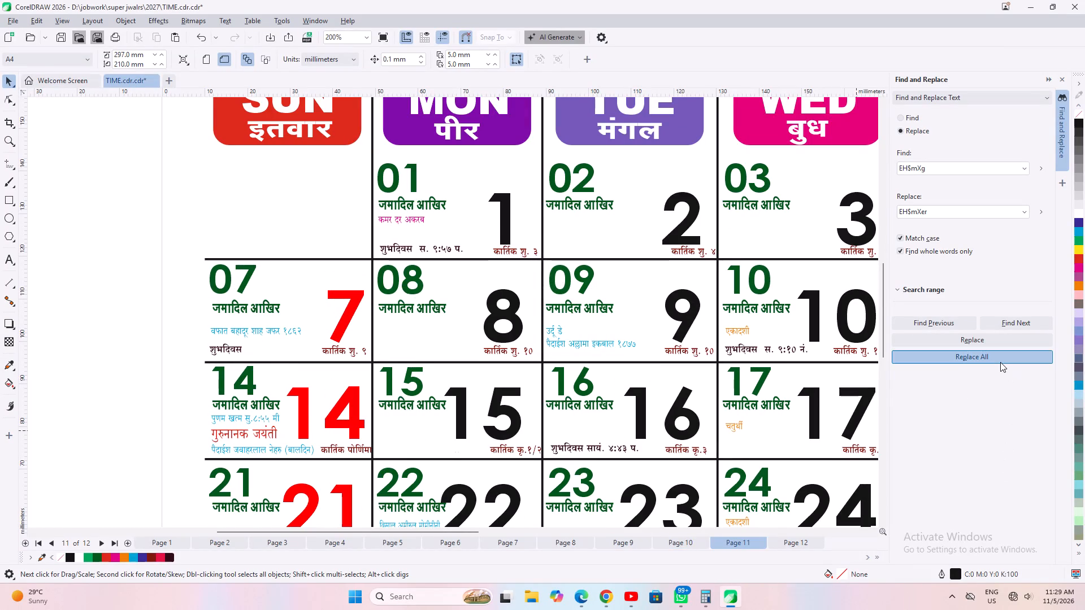
{"action": "left_click", "coordinate": [568, 326]}
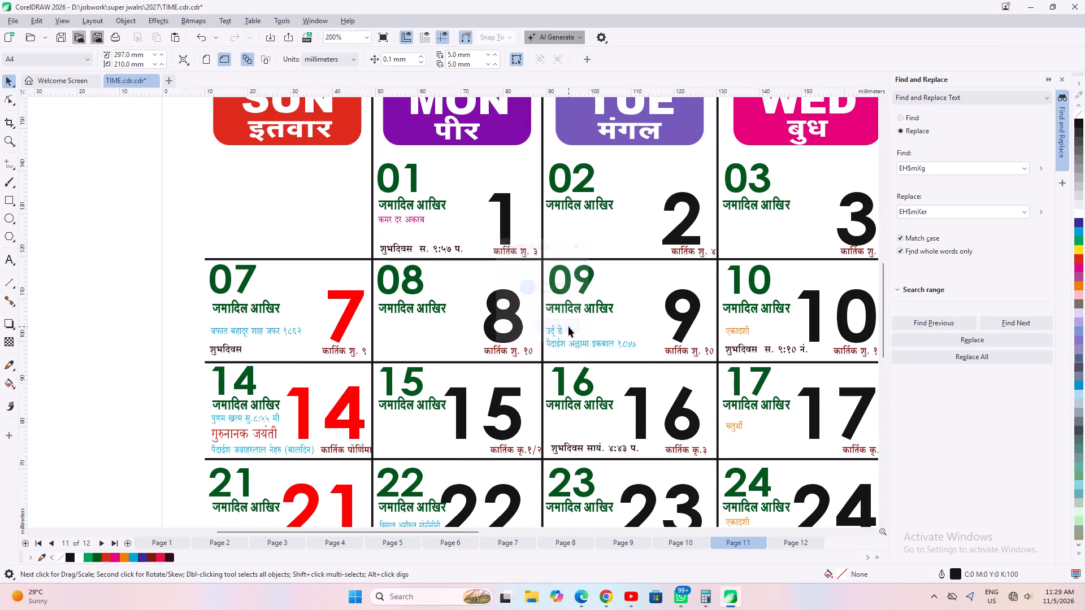
{"action": "key", "text": "Page_Down"}
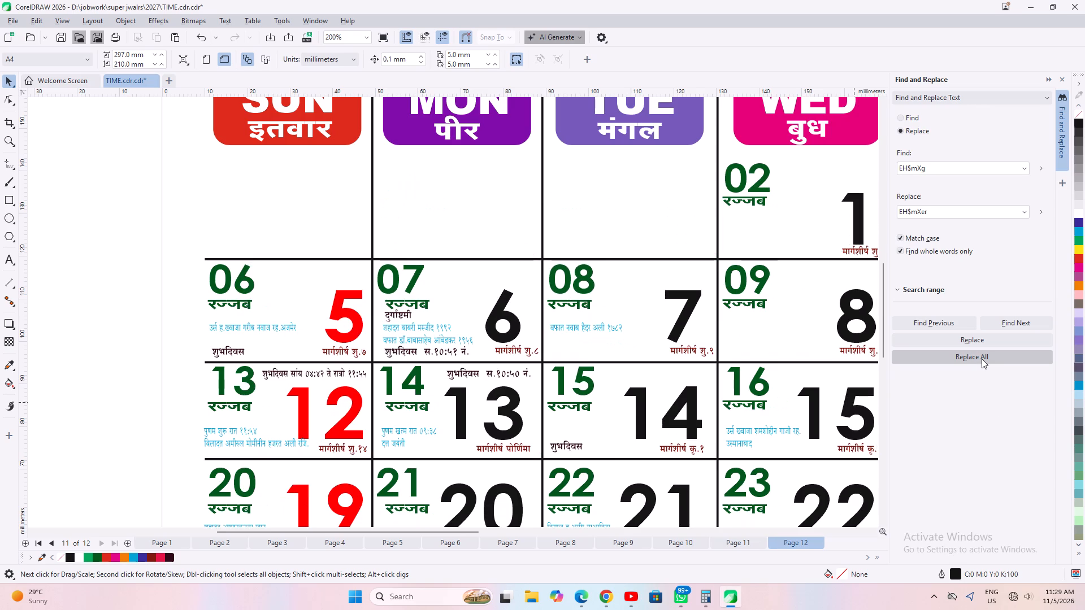
{"action": "left_click", "coordinate": [982, 359]}
{"action": "left_click", "coordinate": [552, 326]}
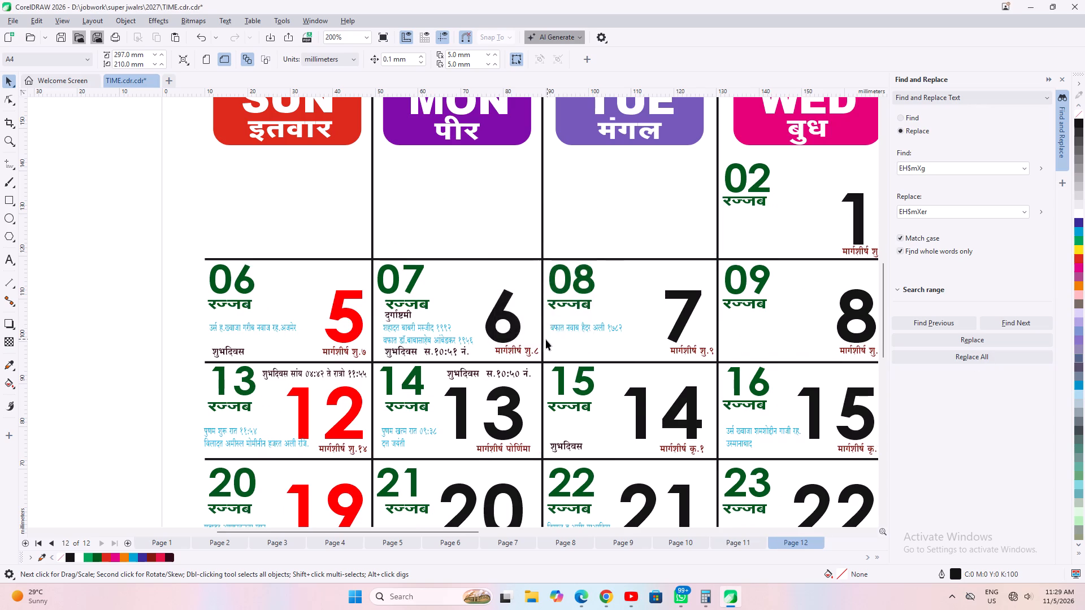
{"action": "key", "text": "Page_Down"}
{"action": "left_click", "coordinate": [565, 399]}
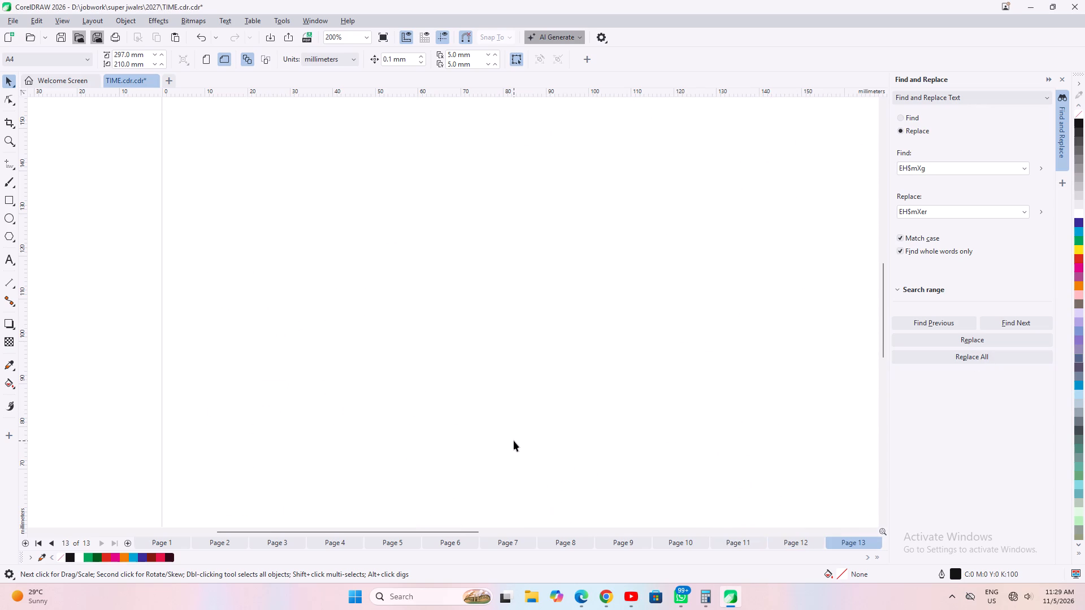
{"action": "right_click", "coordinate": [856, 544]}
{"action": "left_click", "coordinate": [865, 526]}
Save the calendar document.
{"action": "scroll", "coordinate": [109, 144], "scroll_direction": "down", "scroll_amount": 4}
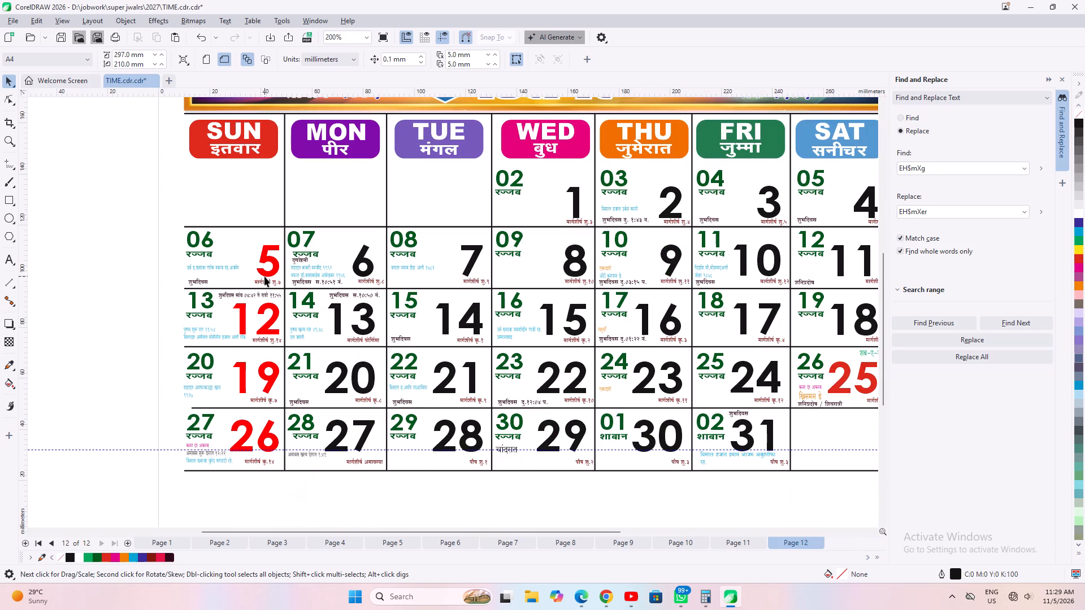
{"action": "left_click", "coordinate": [63, 36]}
Go to Page 3 and examine the wording of the blue two-line note in the 27 cell.
{"action": "left_click", "coordinate": [276, 546]}
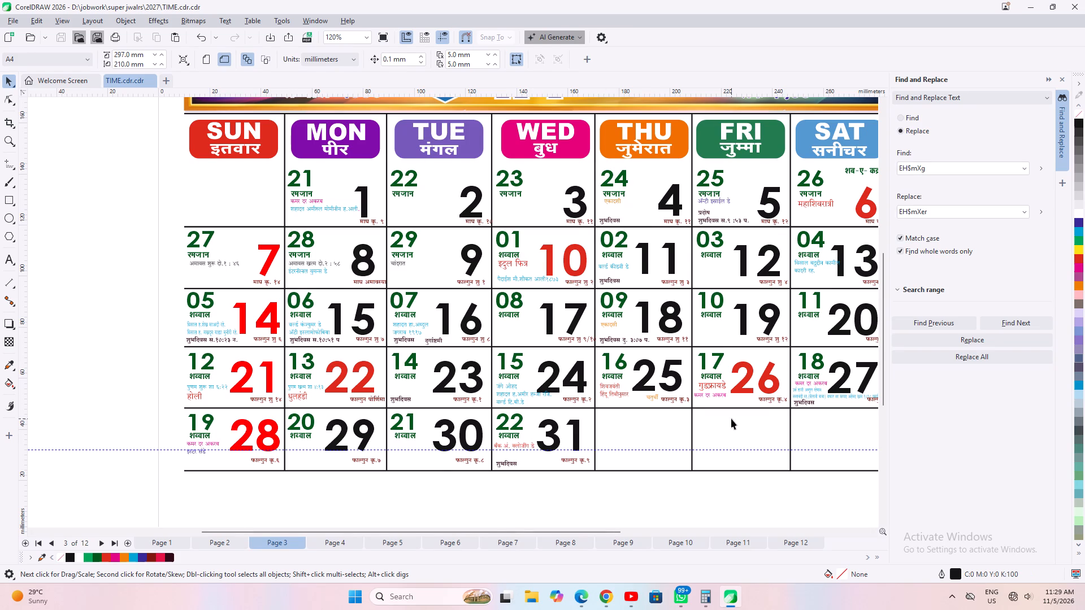
{"action": "scroll", "coordinate": [731, 419], "scroll_direction": "up", "scroll_amount": 1}
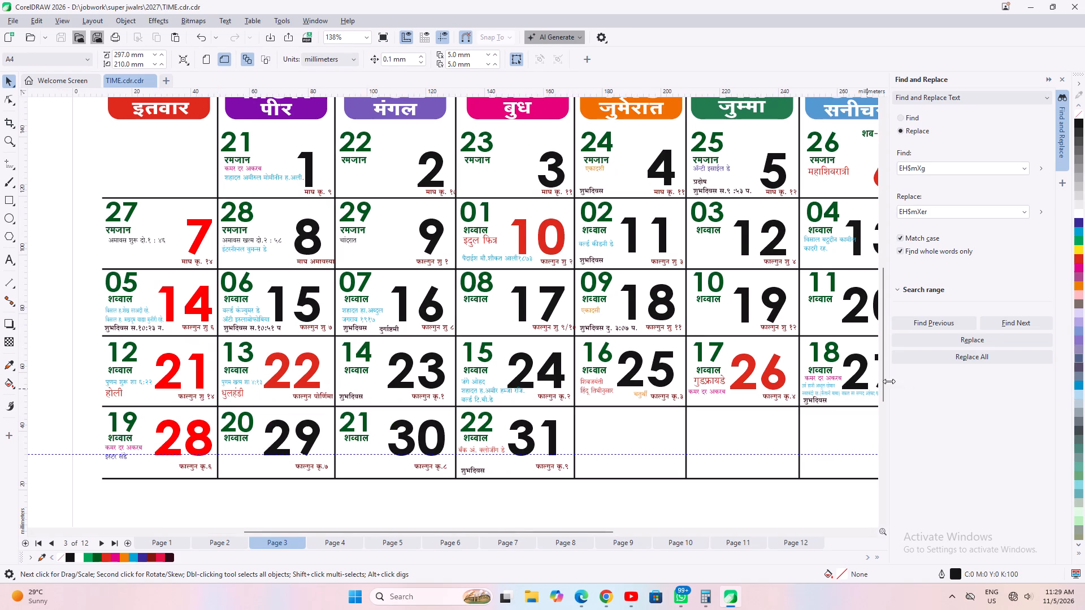
{"action": "scroll", "coordinate": [232, 384], "scroll_direction": "down", "scroll_amount": 1}
{"action": "scroll", "coordinate": [867, 386], "scroll_direction": "up", "scroll_amount": 6}
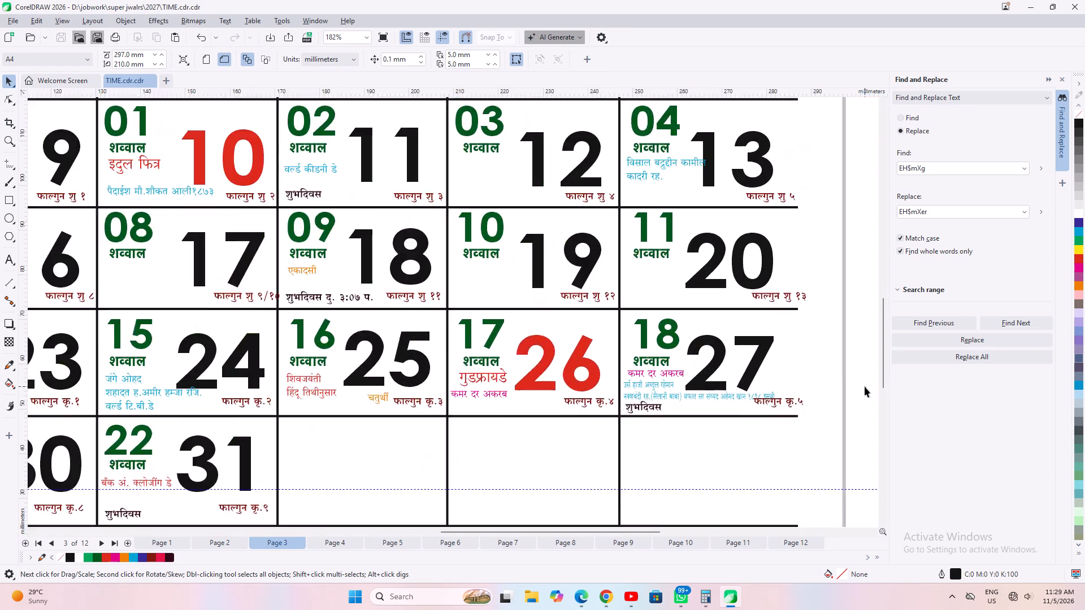
{"action": "scroll", "coordinate": [865, 386], "scroll_direction": "up", "scroll_amount": 3}
{"action": "left_click", "coordinate": [513, 408]}
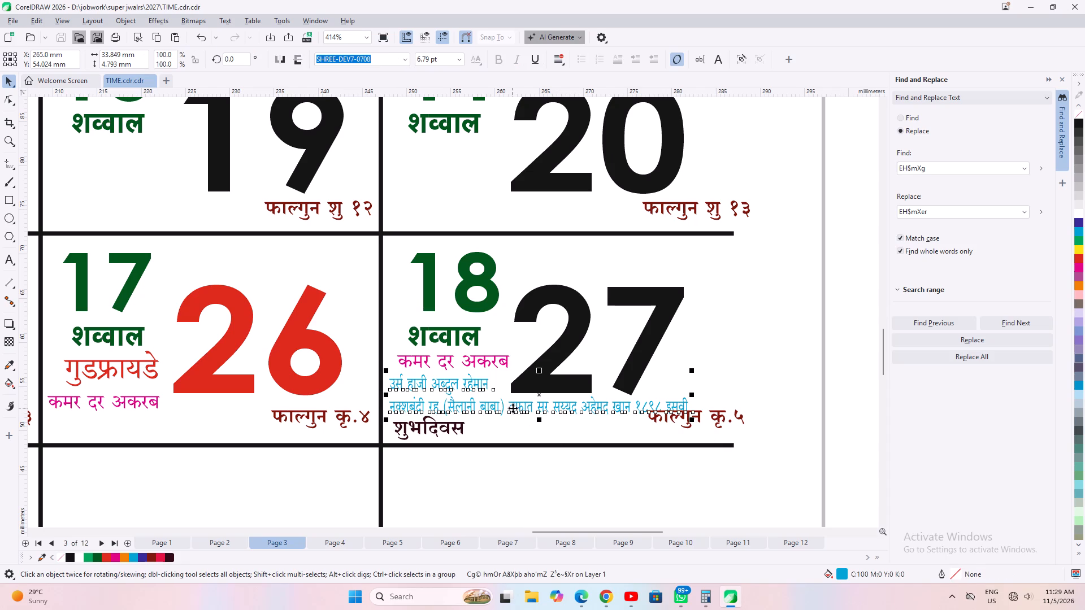
{"action": "key", "text": "space"}
{"action": "scroll", "coordinate": [488, 411], "scroll_direction": "down", "scroll_amount": 1}
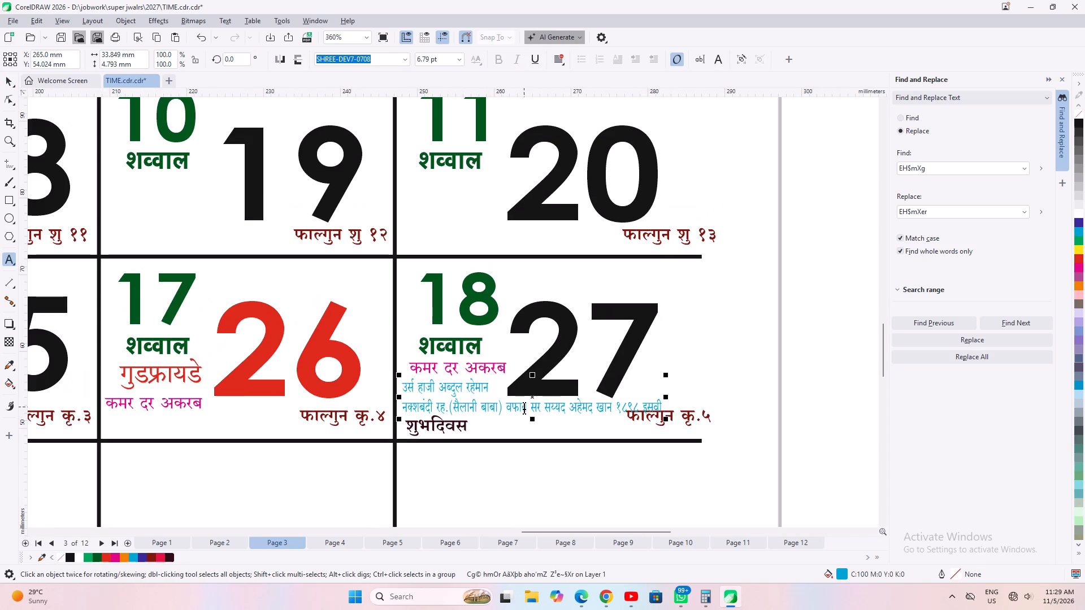
{"action": "left_click_drag", "start_coordinate": [543, 407], "coordinate": [624, 407]}
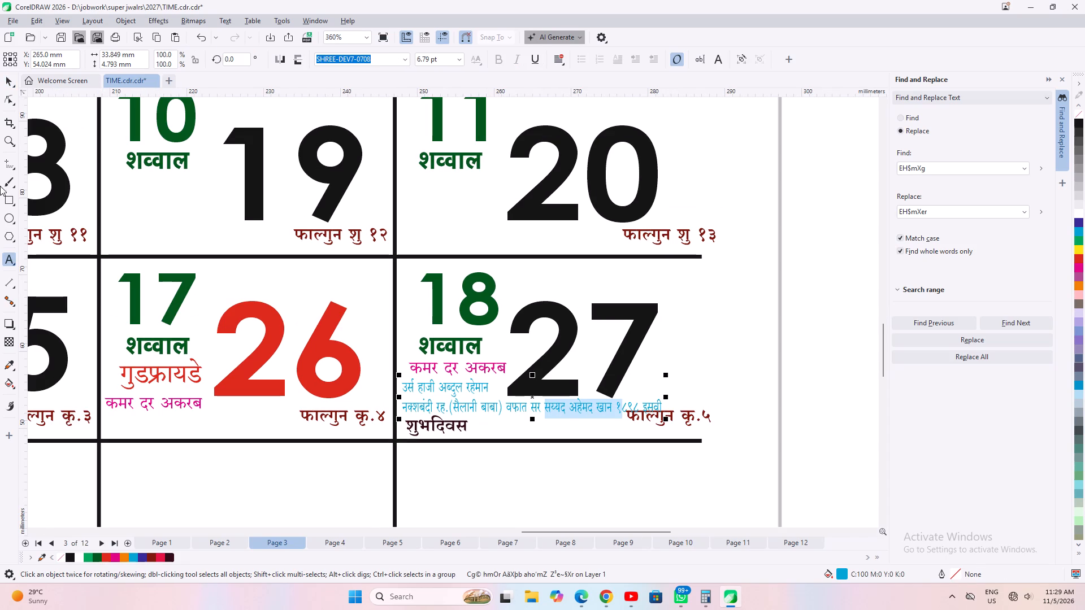
{"action": "left_click", "coordinate": [5, 79]}
Duplicate the magenta कमर दर अकरब label into the upper-right corner of Page 3's 27 cell and change its text to रंगपंचमी.
{"action": "left_click", "coordinate": [429, 366]}
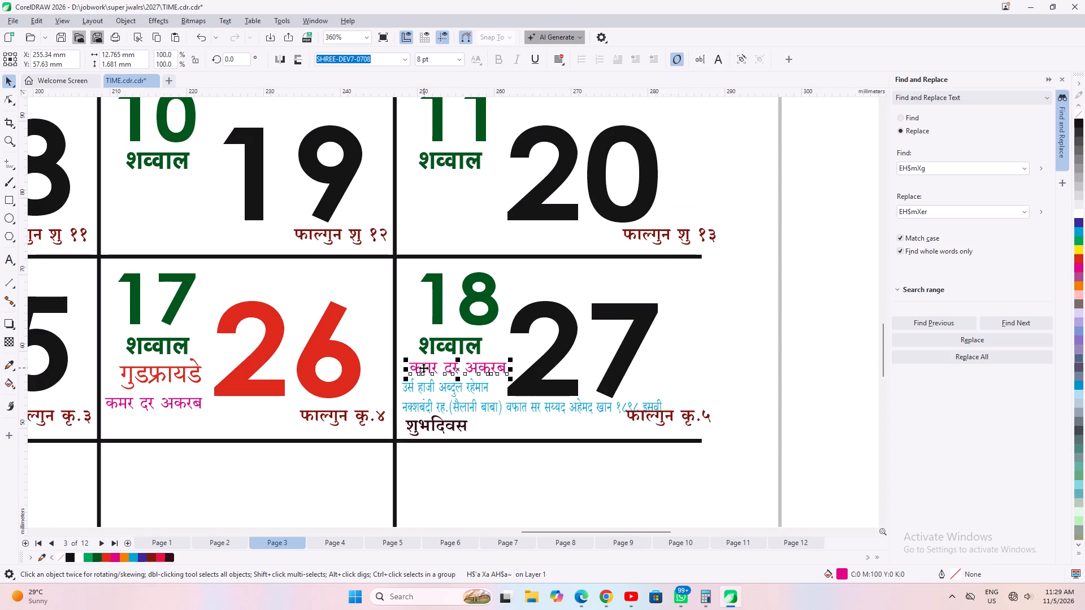
{"action": "left_click_drag", "start_coordinate": [423, 368], "coordinate": [615, 271]}
{"action": "right_click", "coordinate": [615, 271]}
{"action": "key", "text": "space"}
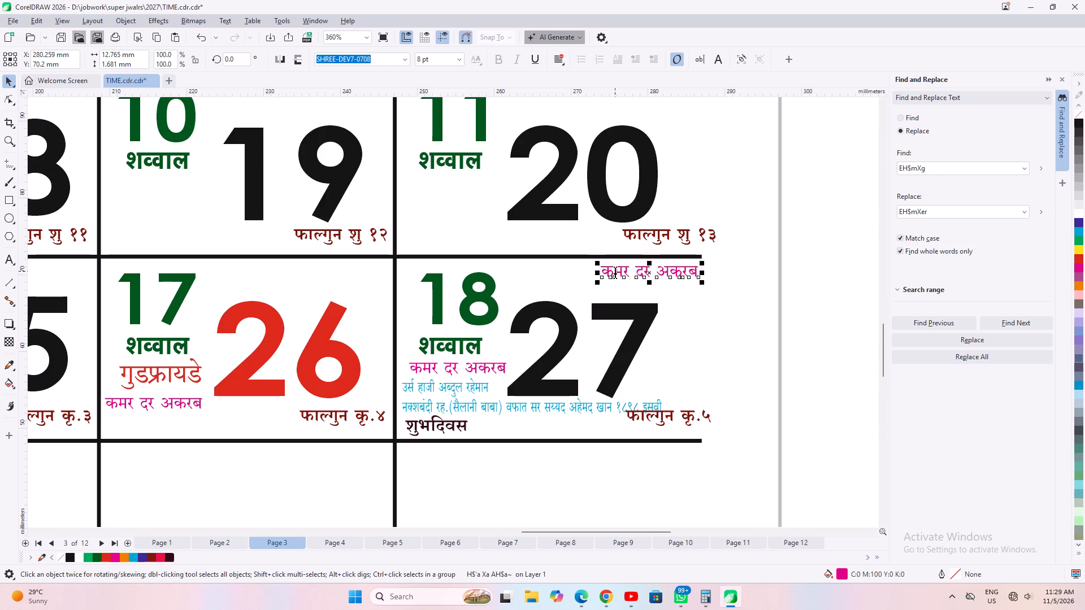
{"action": "key", "text": "ctrl+a"}
{"action": "type", "text": "JAXIAPEH"}
{"action": "key", "text": "space"}
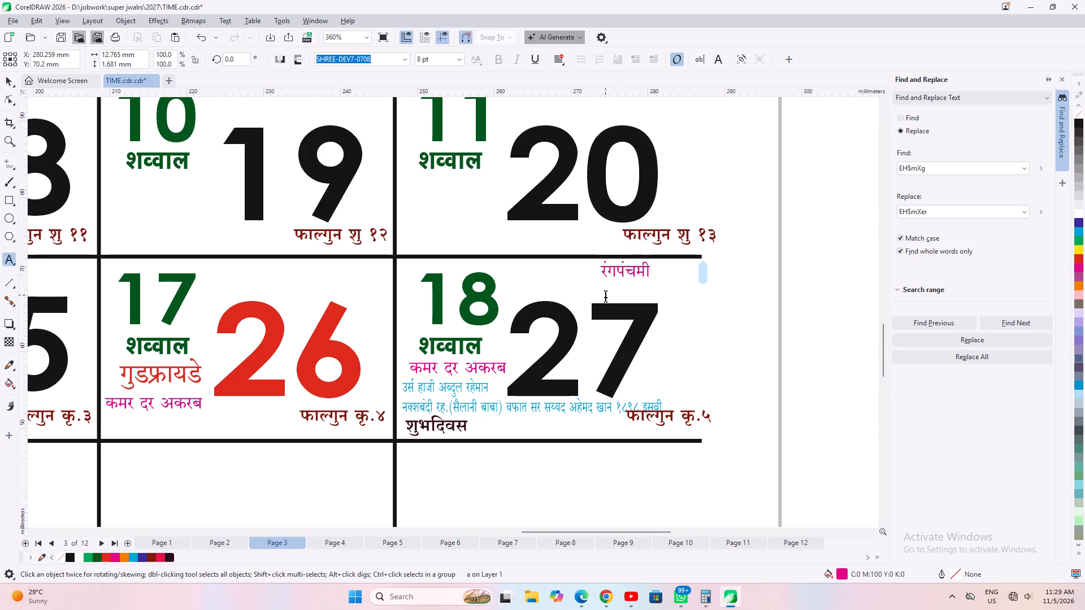
{"action": "left_click", "coordinate": [7, 78]}
{"action": "left_click_drag", "start_coordinate": [627, 271], "coordinate": [670, 274]}
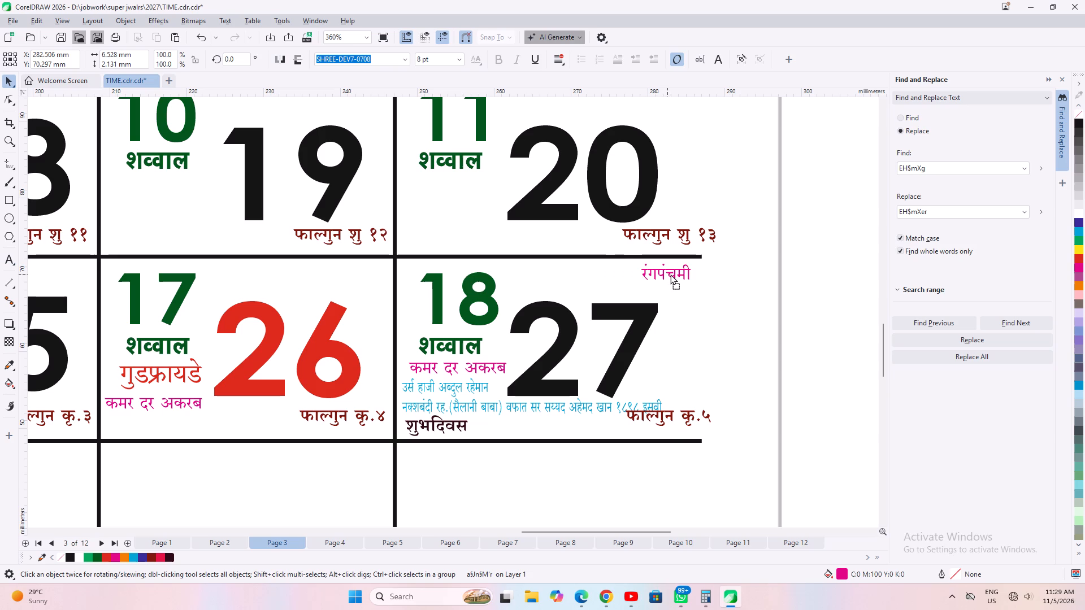
{"action": "left_click_drag", "start_coordinate": [670, 274], "coordinate": [672, 274]}
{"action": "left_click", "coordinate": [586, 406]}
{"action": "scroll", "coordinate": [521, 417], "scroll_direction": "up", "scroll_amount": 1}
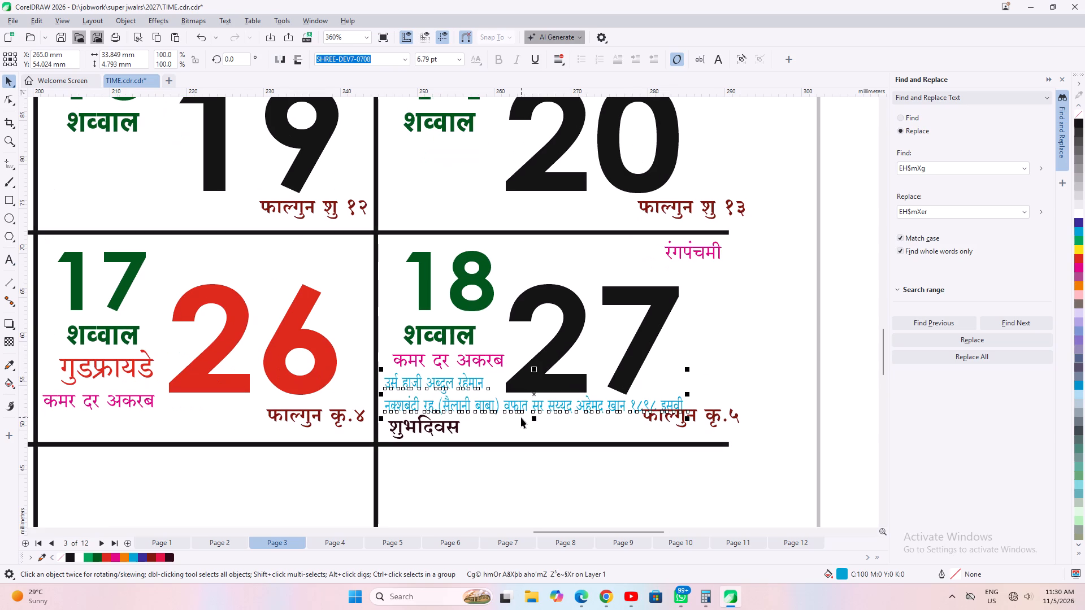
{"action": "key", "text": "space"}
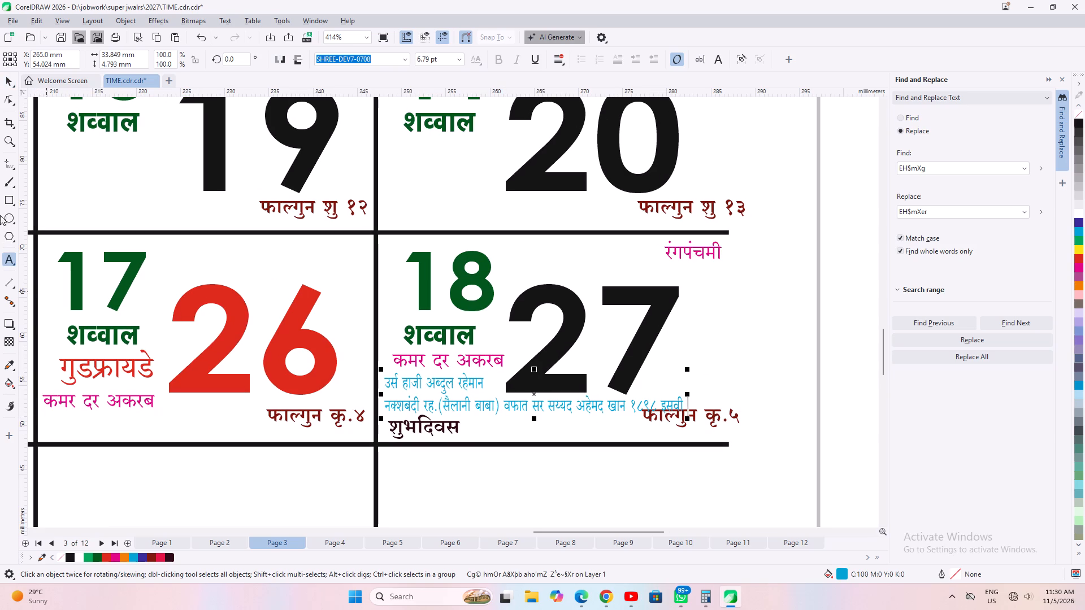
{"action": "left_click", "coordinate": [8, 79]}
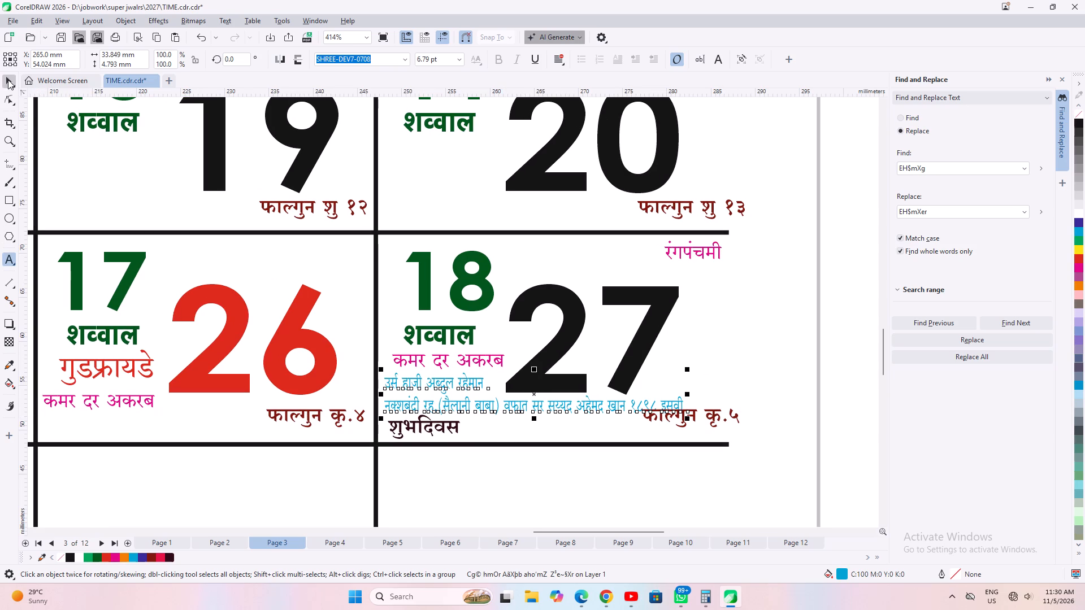
Move the फाल्गुन कृ.५ label in Page 3's 27 cell down about 1.3 mm, clear of the blue note.
{"action": "left_click", "coordinate": [719, 423]}
{"action": "scroll", "coordinate": [718, 423], "scroll_direction": "up", "scroll_amount": 3}
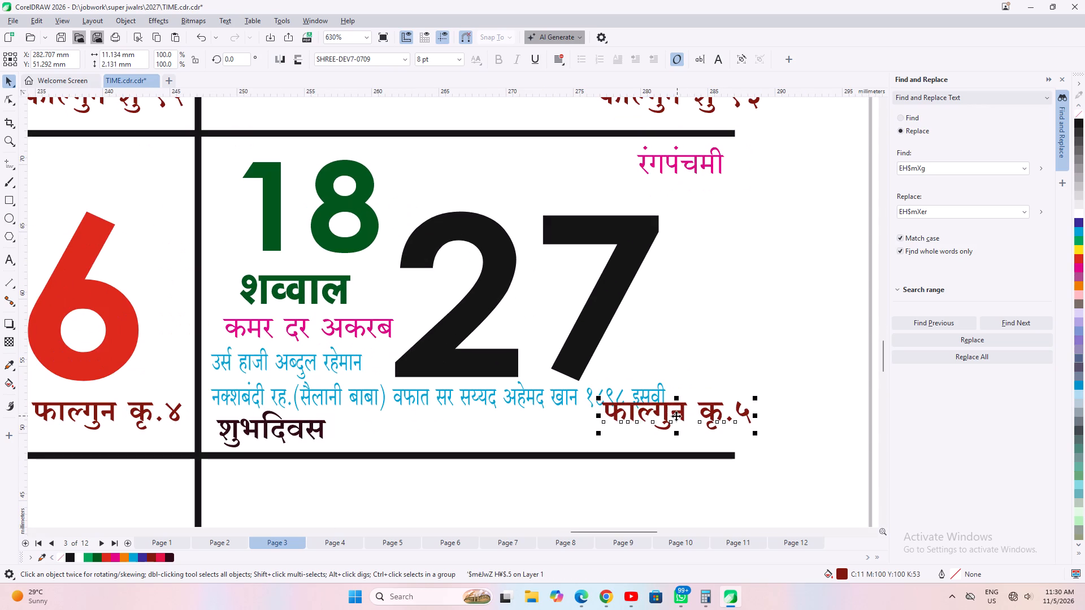
{"action": "left_click_drag", "start_coordinate": [676, 416], "coordinate": [676, 433]}
{"action": "scroll", "coordinate": [250, 334], "scroll_direction": "down", "scroll_amount": 3}
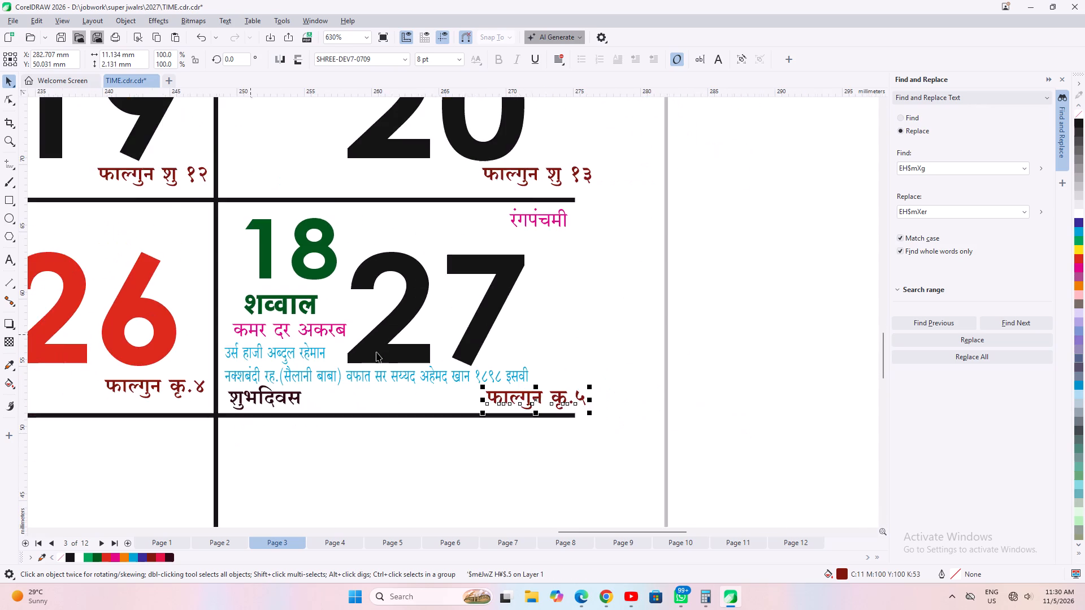
{"action": "scroll", "coordinate": [376, 351], "scroll_direction": "down", "scroll_amount": 3}
{"action": "left_click", "coordinate": [679, 382]}
Check the remaining date cells on Page 3 and review the notes and festival entries on Page 4, the April page.
{"action": "scroll", "coordinate": [619, 196], "scroll_direction": "down", "scroll_amount": 1}
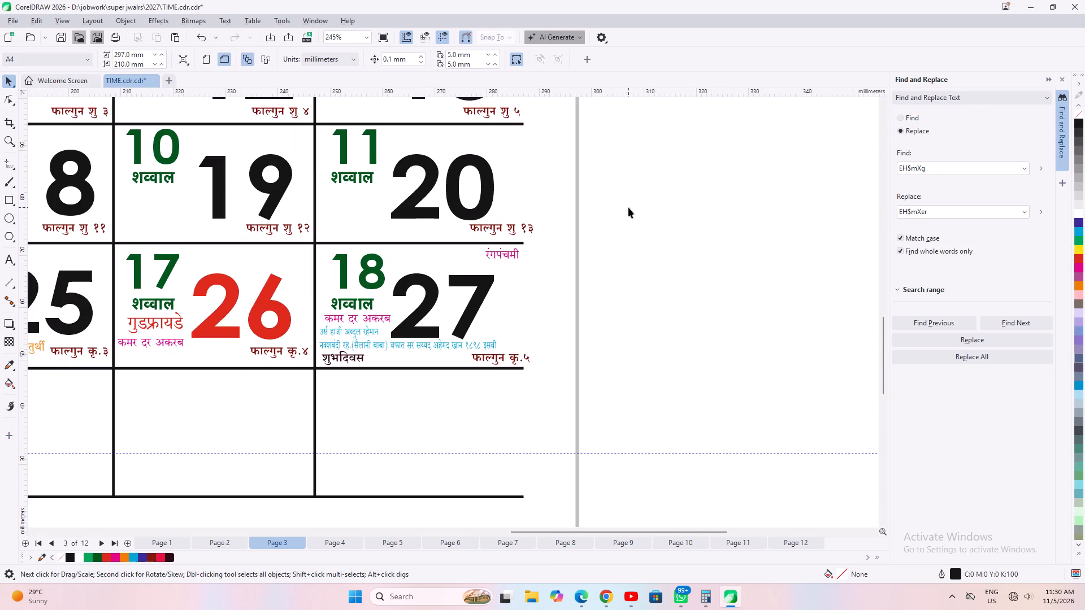
{"action": "scroll", "coordinate": [628, 207], "scroll_direction": "down", "scroll_amount": 2}
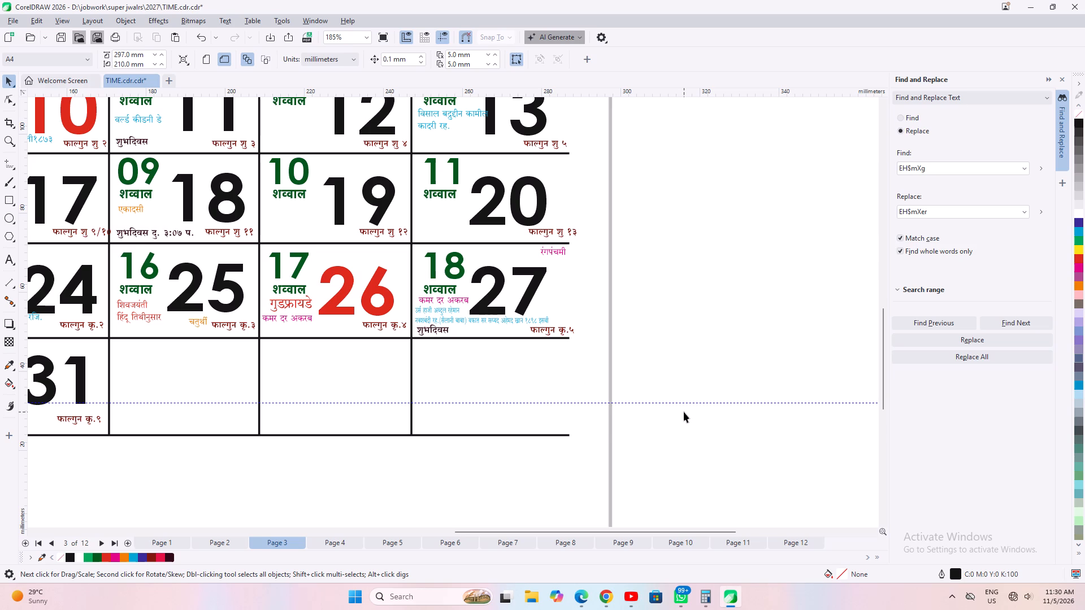
{"action": "scroll", "coordinate": [684, 412], "scroll_direction": "down", "scroll_amount": 2}
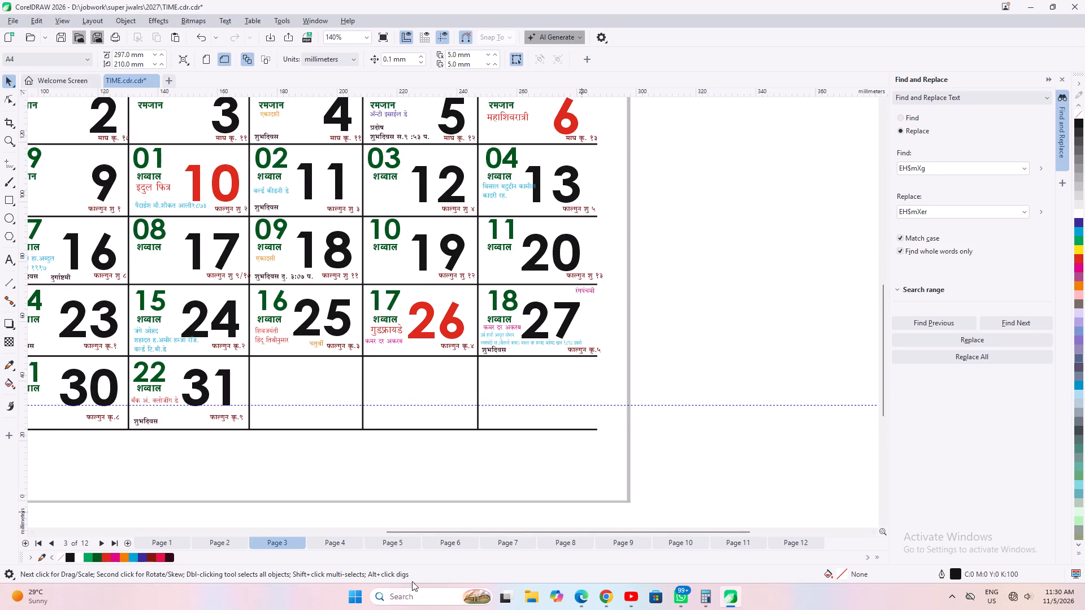
{"action": "left_click", "coordinate": [336, 544]}
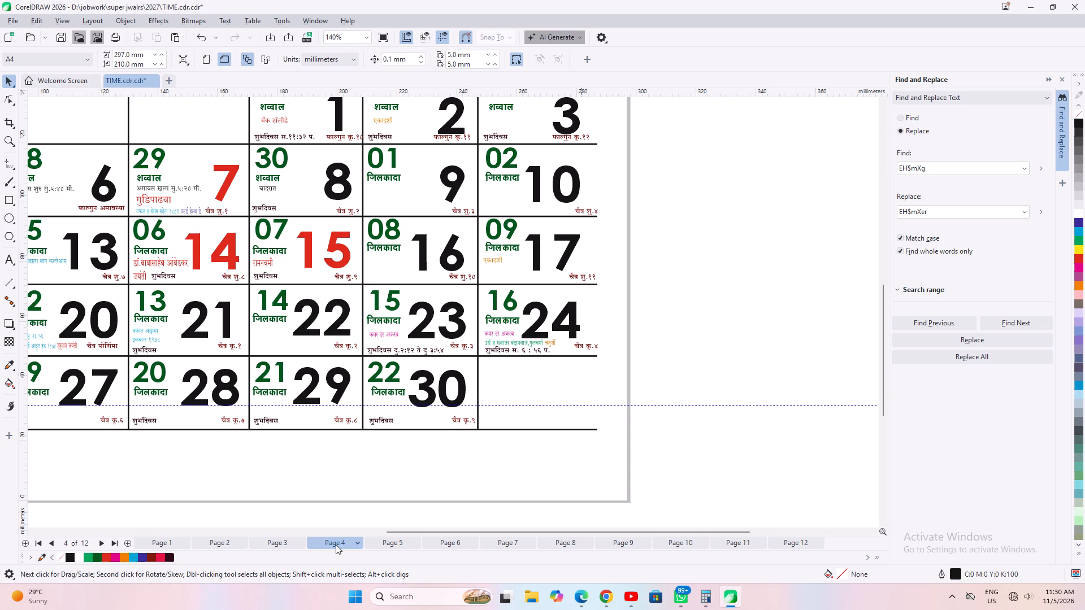
{"action": "scroll", "coordinate": [517, 409], "scroll_direction": "down", "scroll_amount": 3}
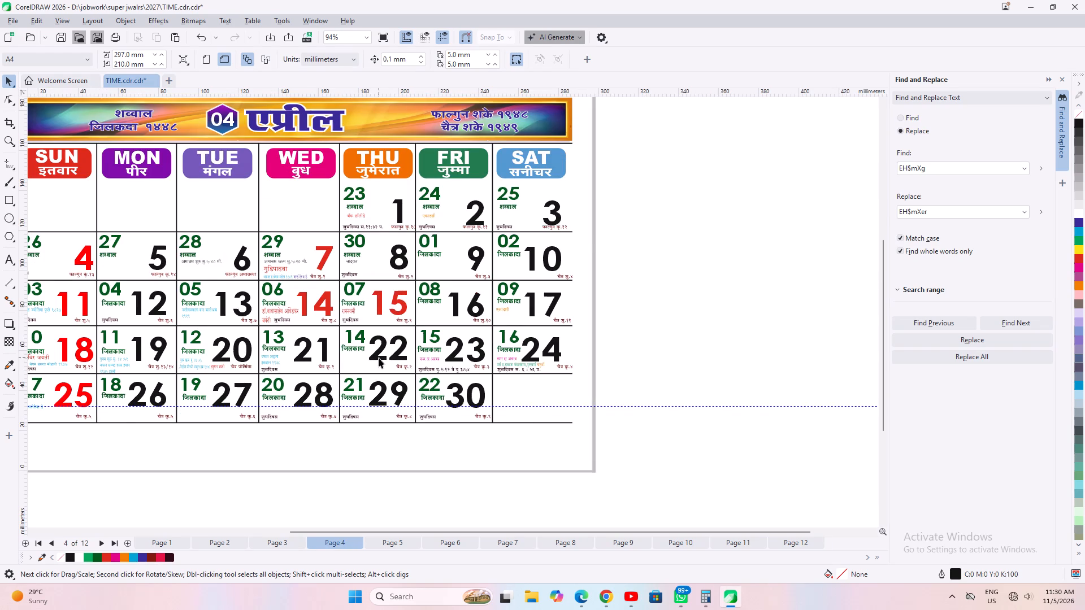
{"action": "scroll", "coordinate": [244, 260], "scroll_direction": "up", "scroll_amount": 8}
{"action": "left_click", "coordinate": [190, 265]}
{"action": "scroll", "coordinate": [554, 267], "scroll_direction": "down", "scroll_amount": 6}
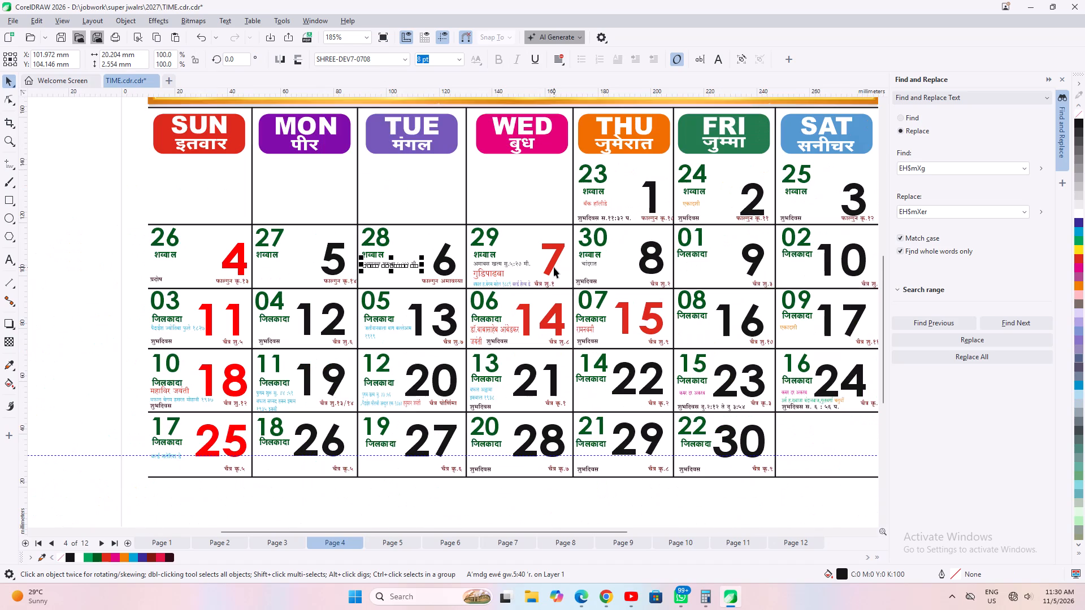
{"action": "scroll", "coordinate": [133, 390], "scroll_direction": "up", "scroll_amount": 5}
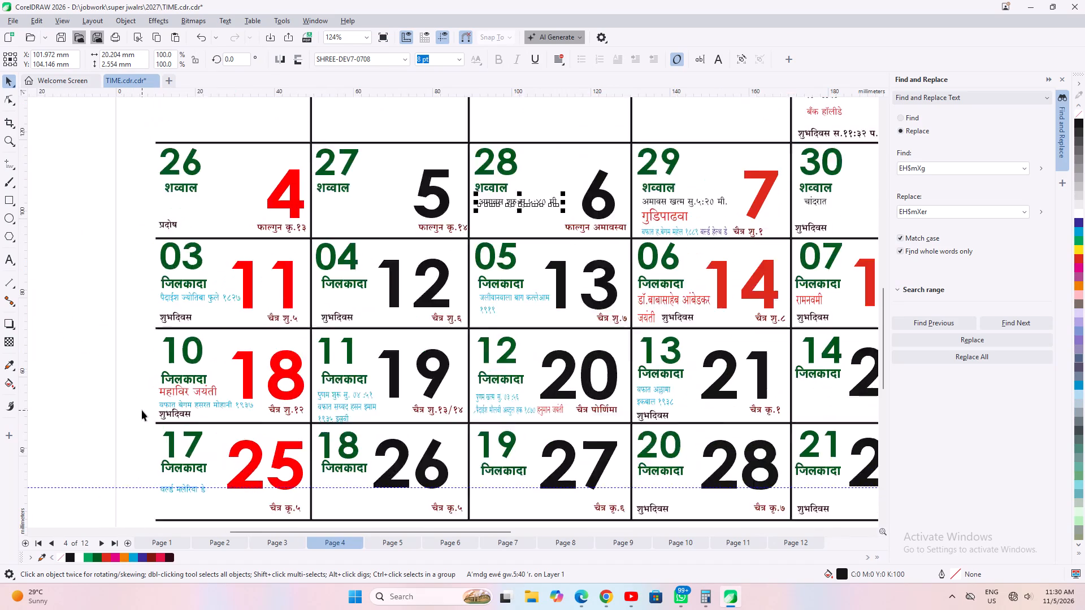
{"action": "scroll", "coordinate": [324, 472], "scroll_direction": "down", "scroll_amount": 5}
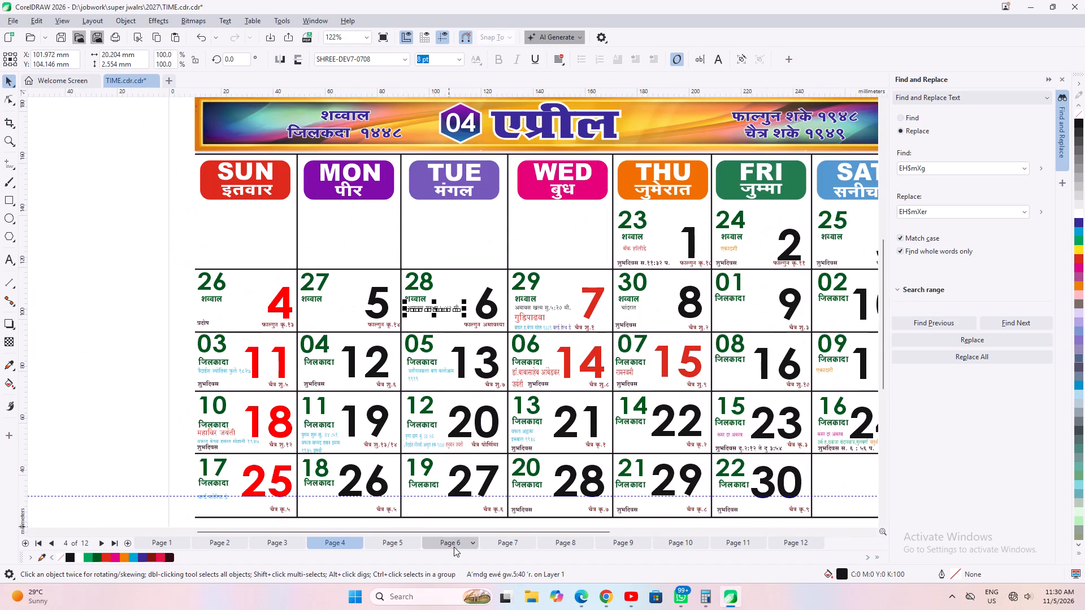
On Page 6, add a second line reading वठपोर्णिमा under the magenta कमर दर अकरब label in the 18 cell.
{"action": "left_click", "coordinate": [454, 547]}
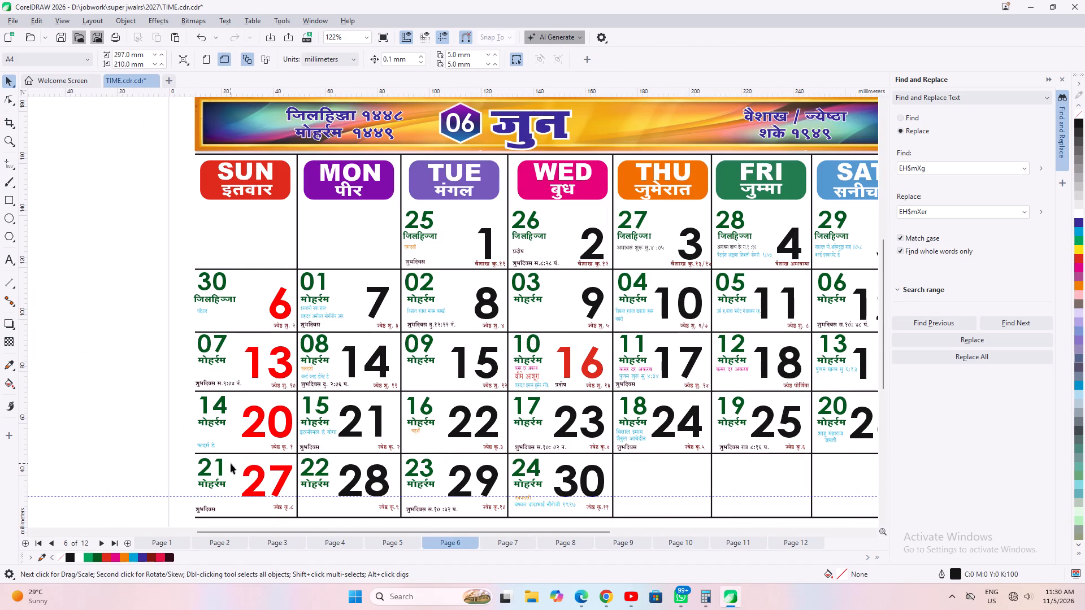
{"action": "scroll", "coordinate": [145, 433], "scroll_direction": "down", "scroll_amount": 3}
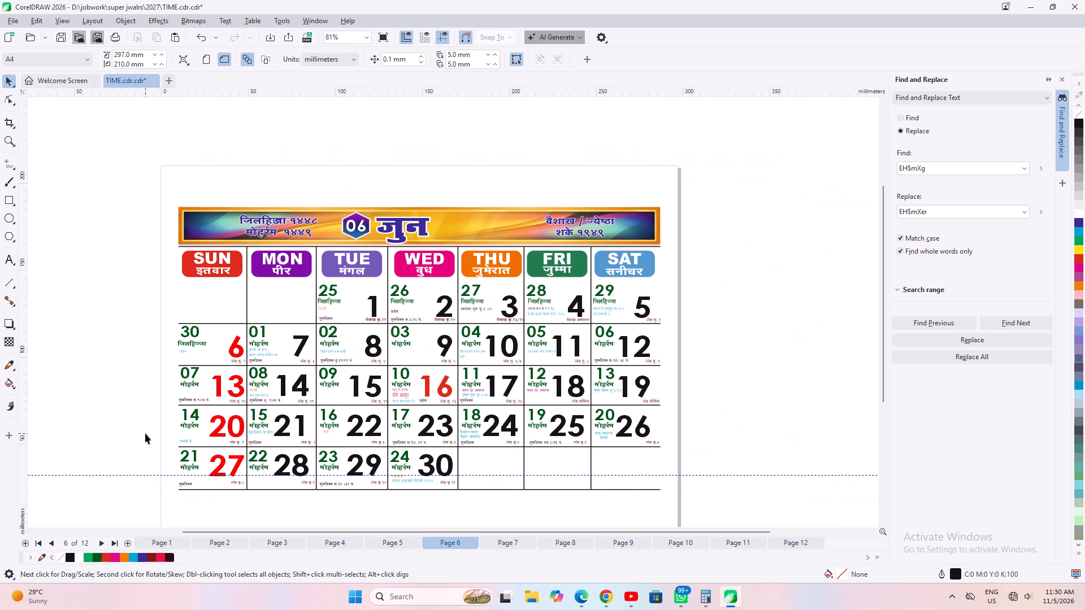
{"action": "scroll", "coordinate": [581, 407], "scroll_direction": "up", "scroll_amount": 8}
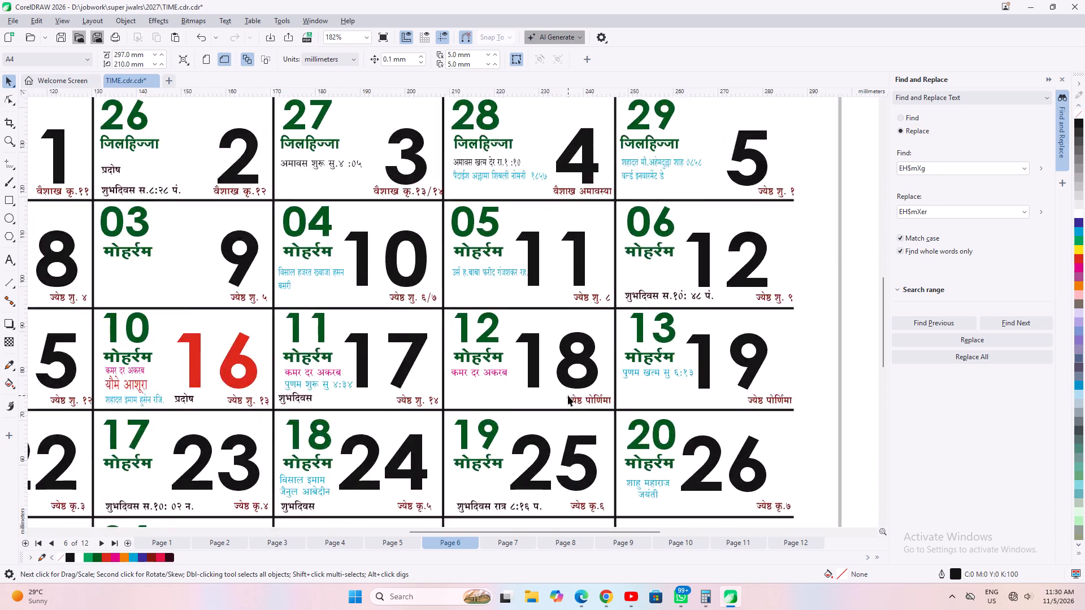
{"action": "scroll", "coordinate": [568, 395], "scroll_direction": "up", "scroll_amount": 1}
{"action": "scroll", "coordinate": [449, 384], "scroll_direction": "up", "scroll_amount": 3}
{"action": "left_click", "coordinate": [453, 360]}
{"action": "key", "text": "space"}
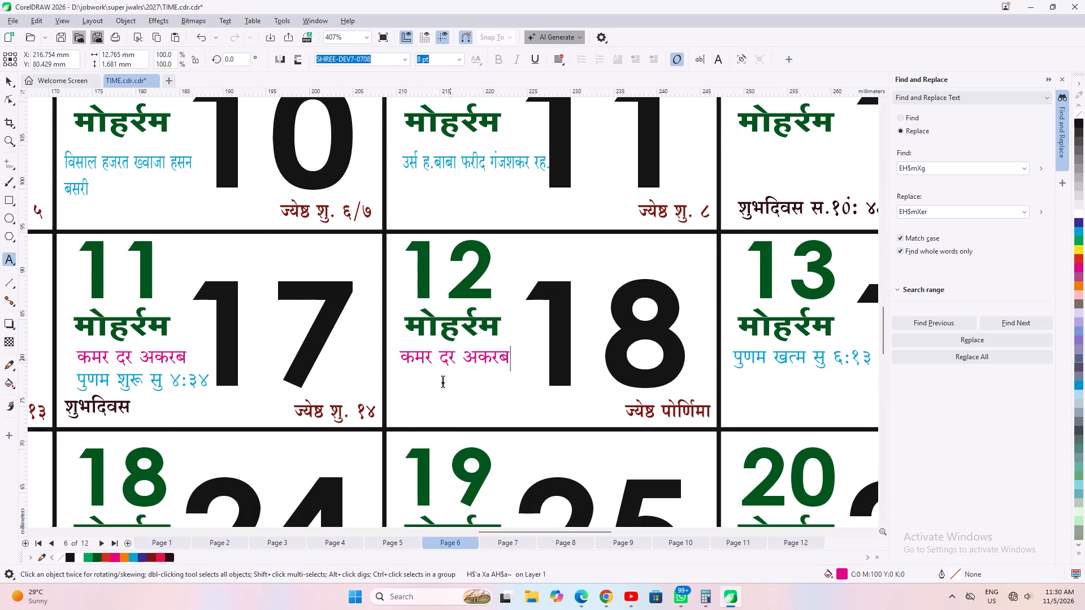
{"action": "key", "text": "Return"}
{"action": "type", "text": "ObIKSF.zEK"}
{"action": "key", "text": "space"}
Colour only the वठपोर्णिमा line in Page 6's 18 cell dark red.
{"action": "key", "text": "shift+Home"}
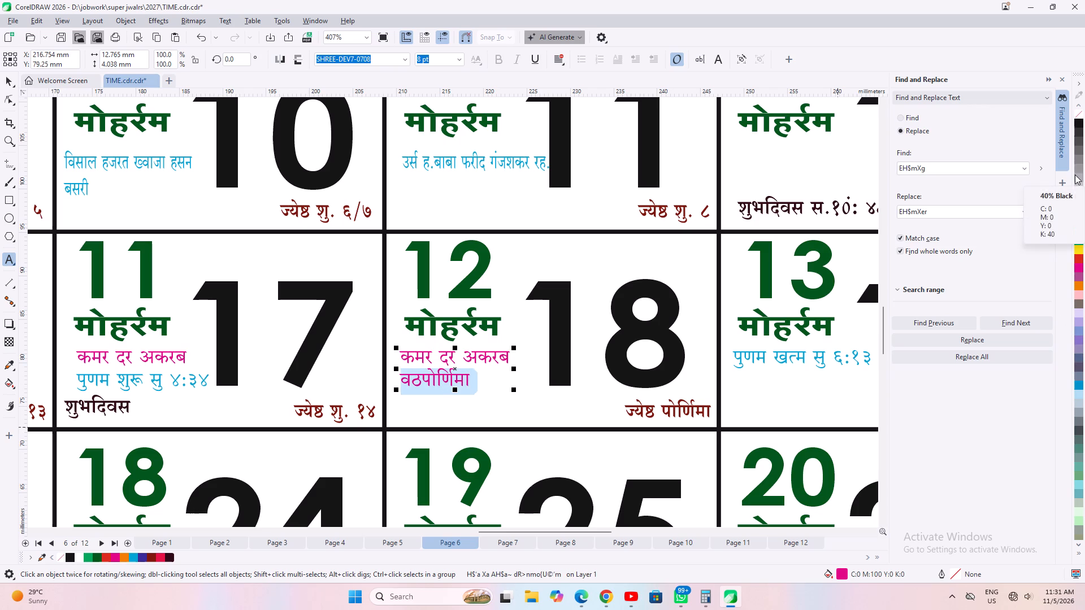
{"action": "left_click", "coordinate": [153, 562]}
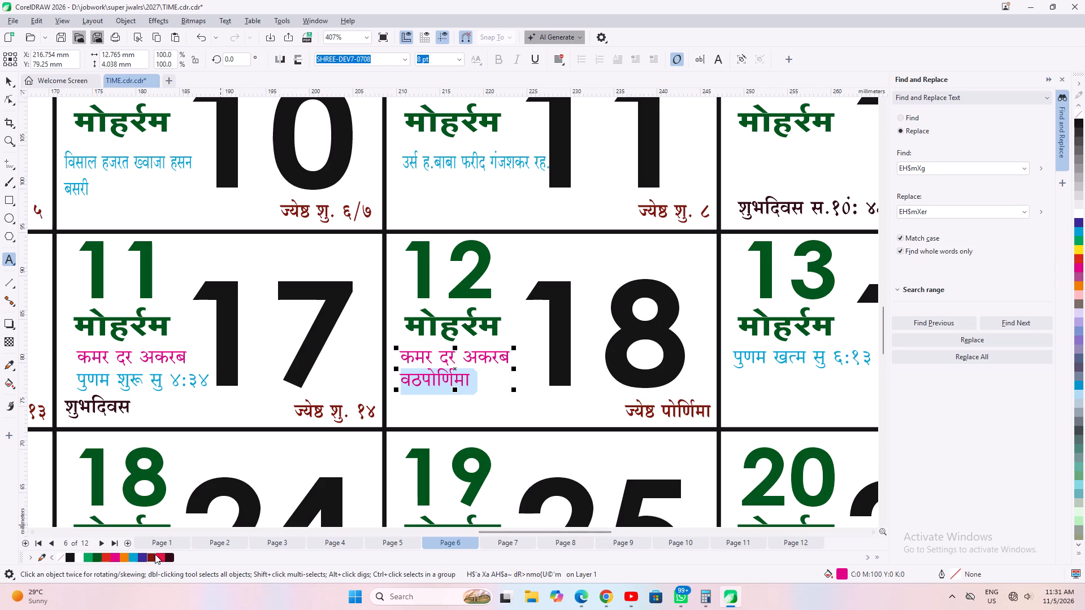
{"action": "left_click", "coordinate": [151, 555]}
{"action": "left_click", "coordinate": [474, 369]}
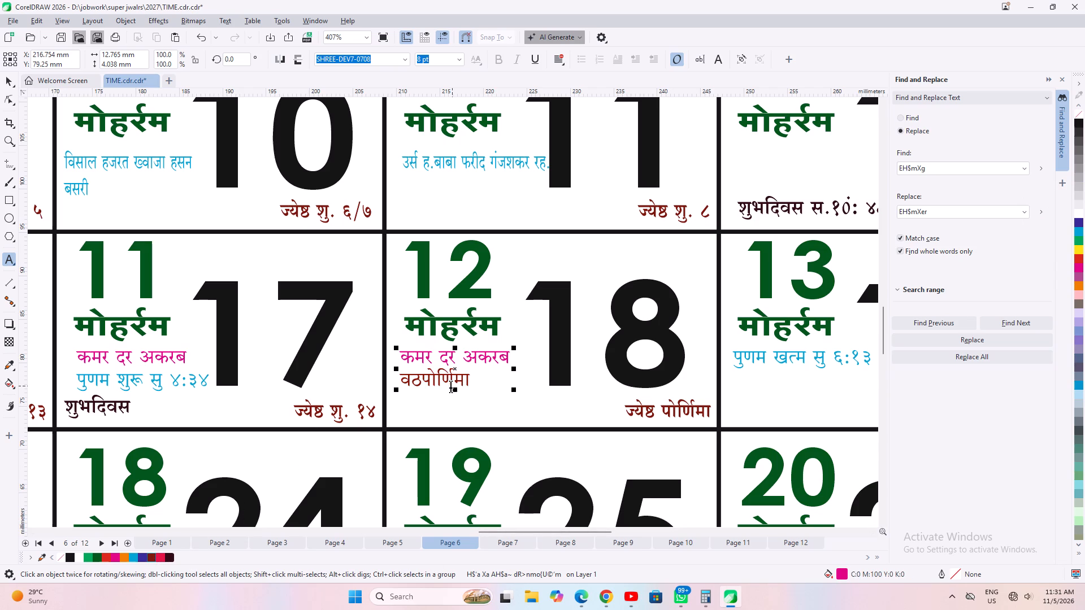
Finish the text editing and save the calendar file.
{"action": "scroll", "coordinate": [411, 365], "scroll_direction": "down", "scroll_amount": 3}
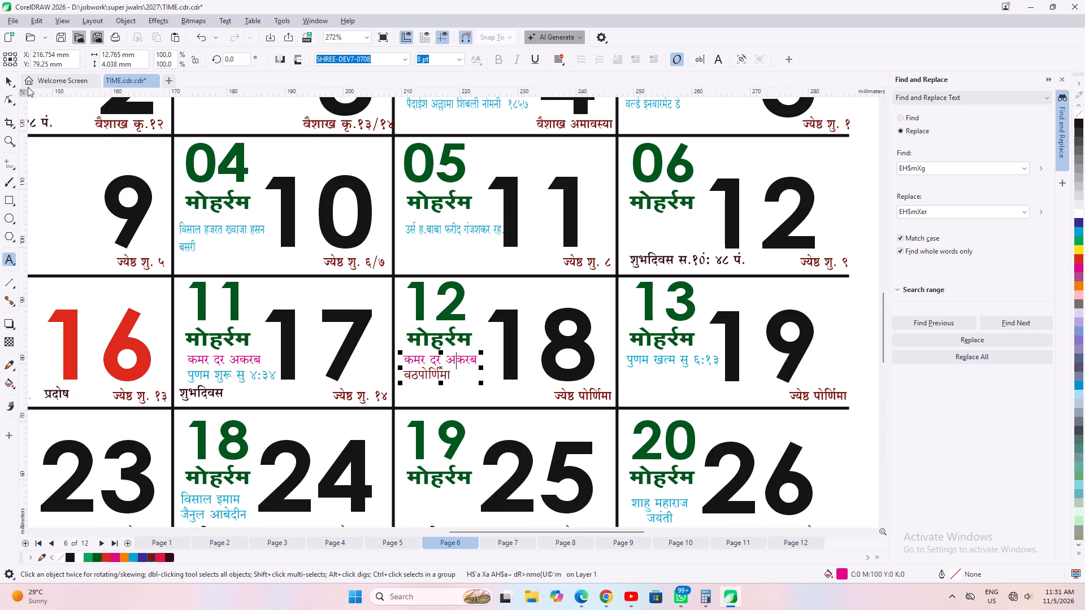
{"action": "left_click", "coordinate": [9, 81]}
{"action": "left_click", "coordinate": [62, 32]}
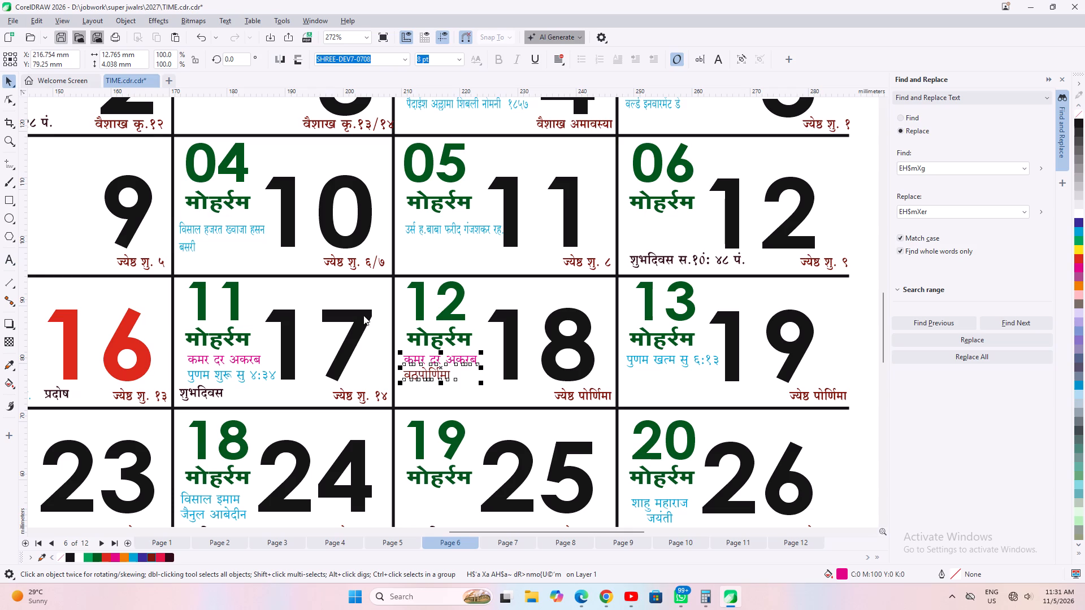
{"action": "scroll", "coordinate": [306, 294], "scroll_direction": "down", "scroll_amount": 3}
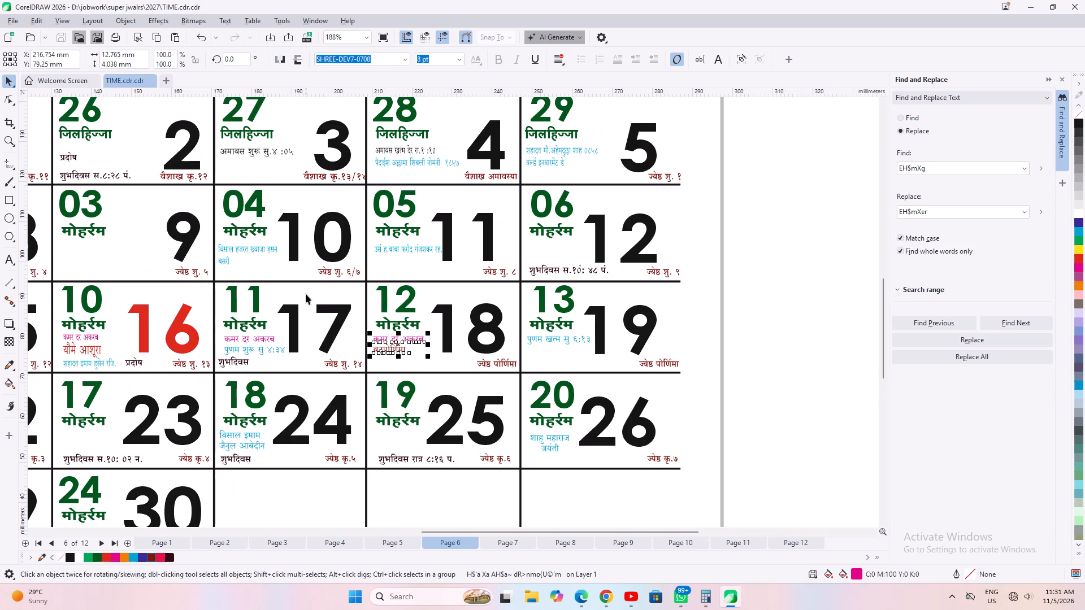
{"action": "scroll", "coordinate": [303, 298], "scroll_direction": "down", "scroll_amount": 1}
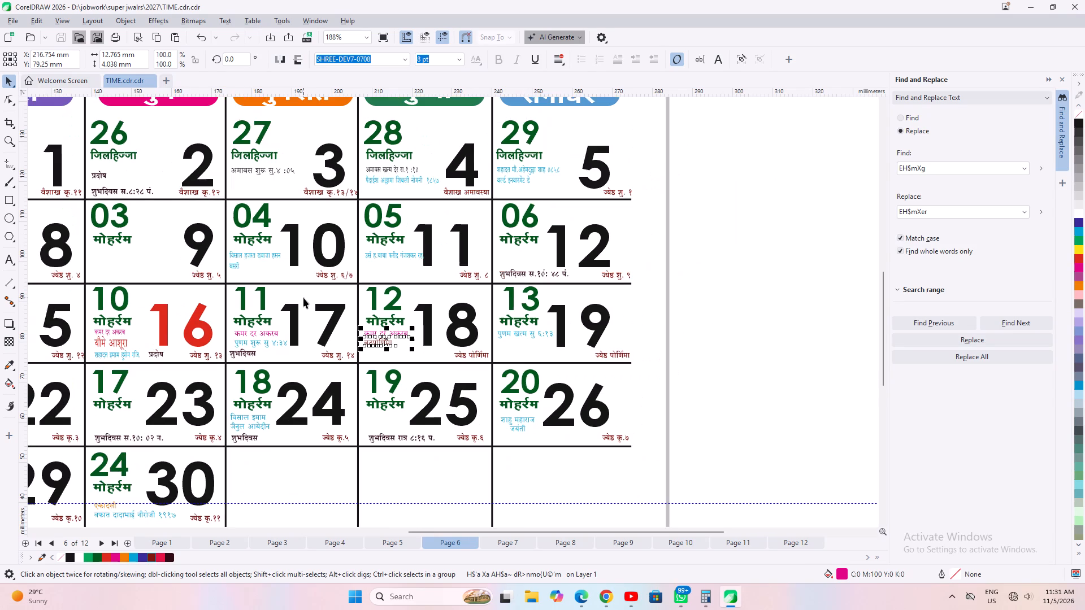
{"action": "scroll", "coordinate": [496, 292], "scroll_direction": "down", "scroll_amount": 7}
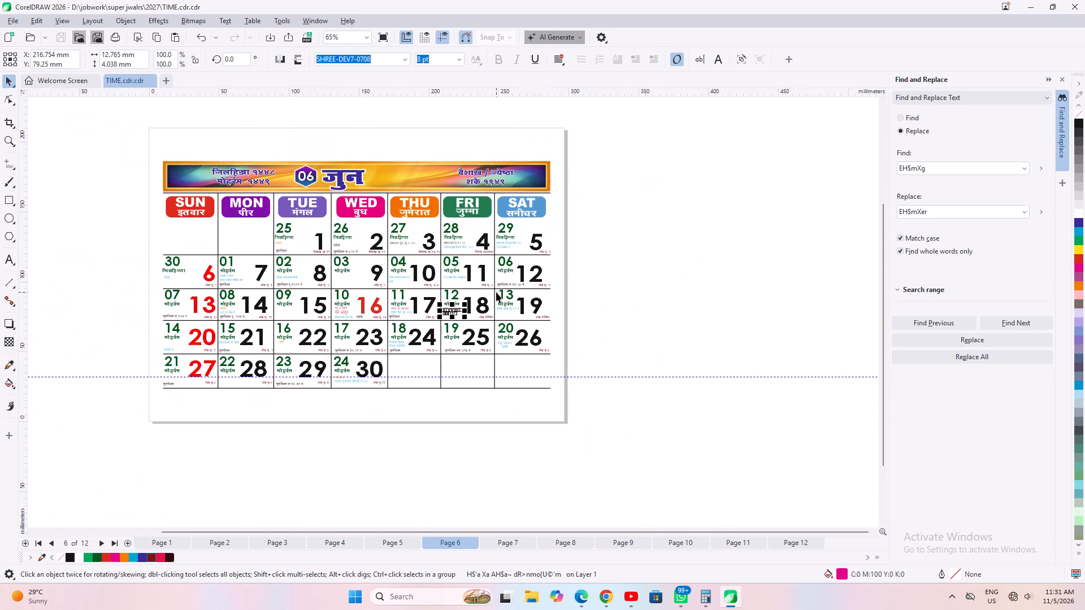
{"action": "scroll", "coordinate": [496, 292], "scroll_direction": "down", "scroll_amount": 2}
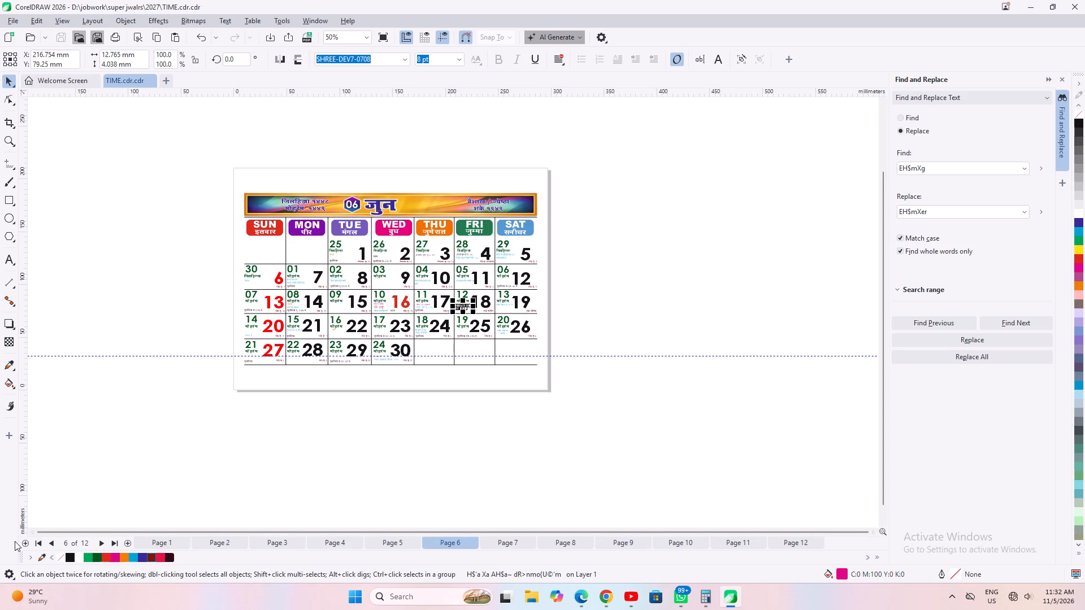
Go to Page 8 and correct the spelling of the red बैलपौळा entry in the 31 cell to बैलपोळा.
{"action": "left_click", "coordinate": [72, 542]}
{"action": "key", "text": "8"}
{"action": "key", "text": "Return"}
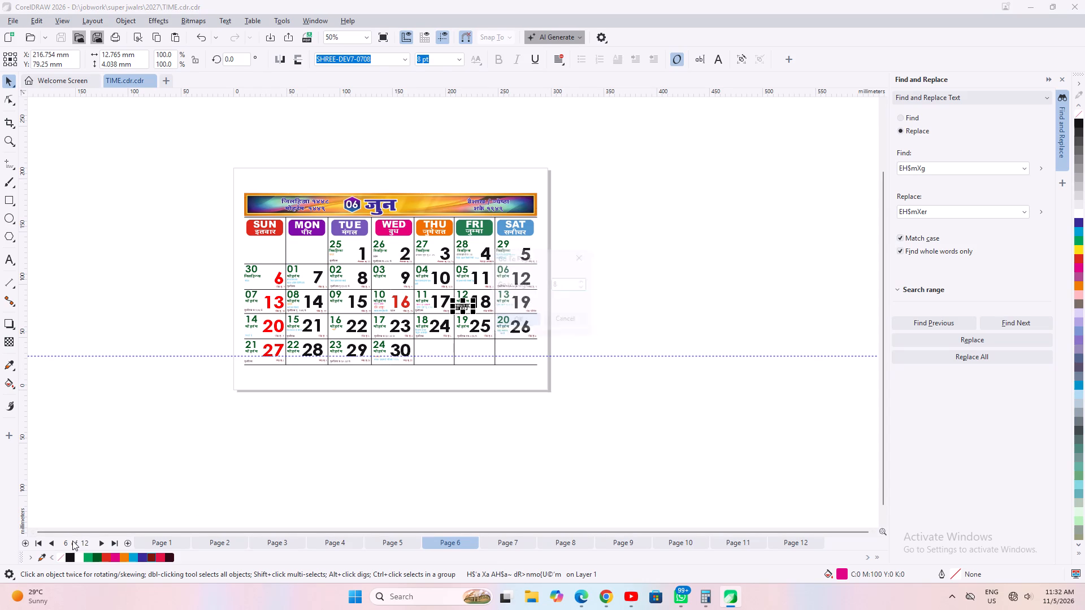
{"action": "scroll", "coordinate": [542, 319], "scroll_direction": "up", "scroll_amount": 9}
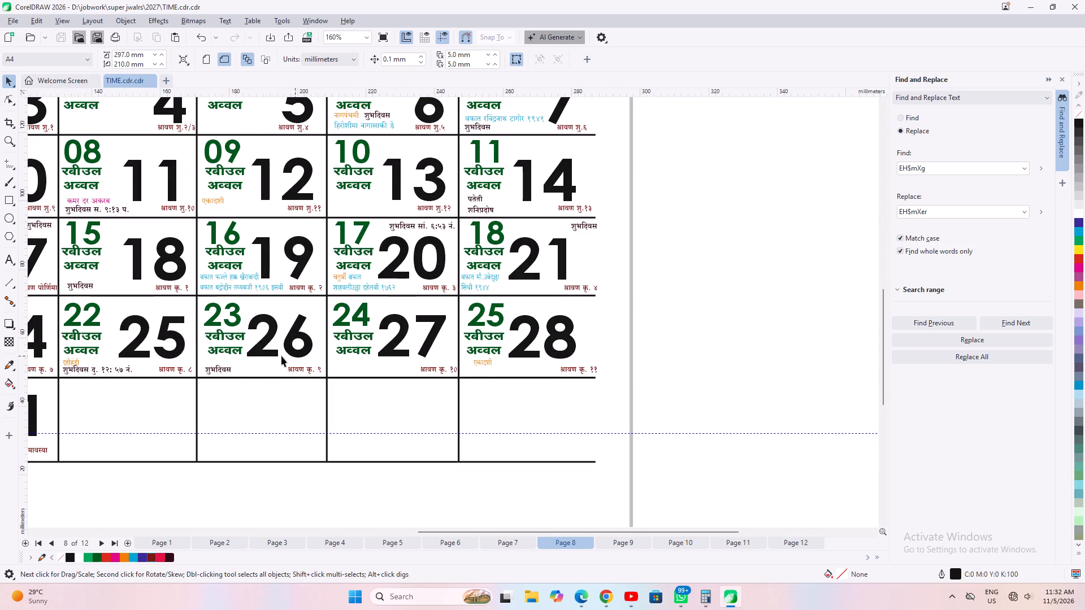
{"action": "scroll", "coordinate": [685, 315], "scroll_direction": "down", "scroll_amount": 5}
{"action": "scroll", "coordinate": [390, 382], "scroll_direction": "up", "scroll_amount": 5}
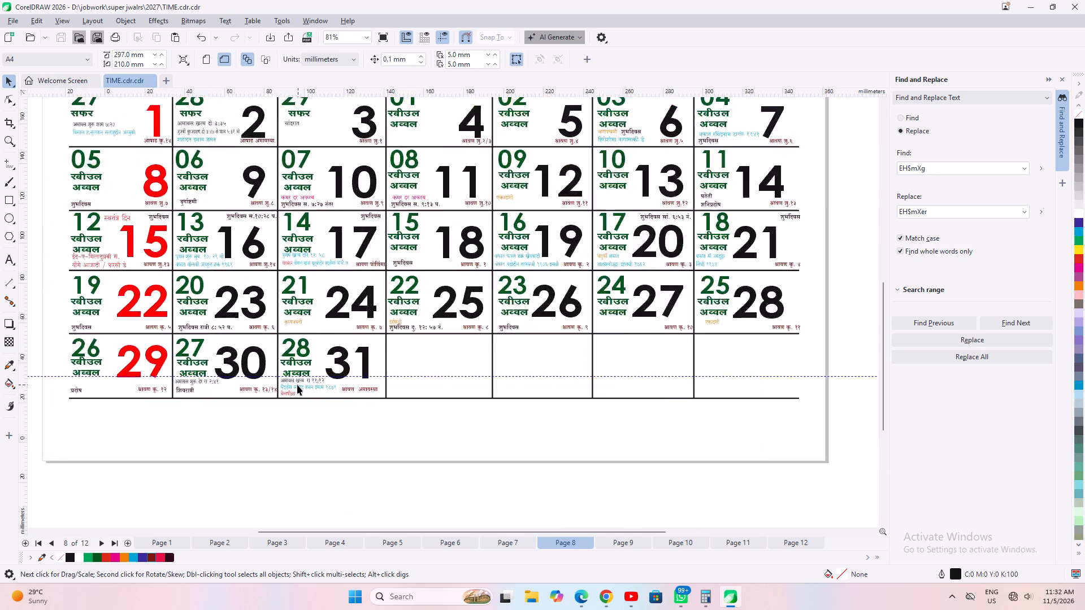
{"action": "scroll", "coordinate": [297, 385], "scroll_direction": "up", "scroll_amount": 8}
{"action": "left_click", "coordinate": [271, 415]}
{"action": "scroll", "coordinate": [257, 439], "scroll_direction": "up", "scroll_amount": 4}
{"action": "key", "text": "space"}
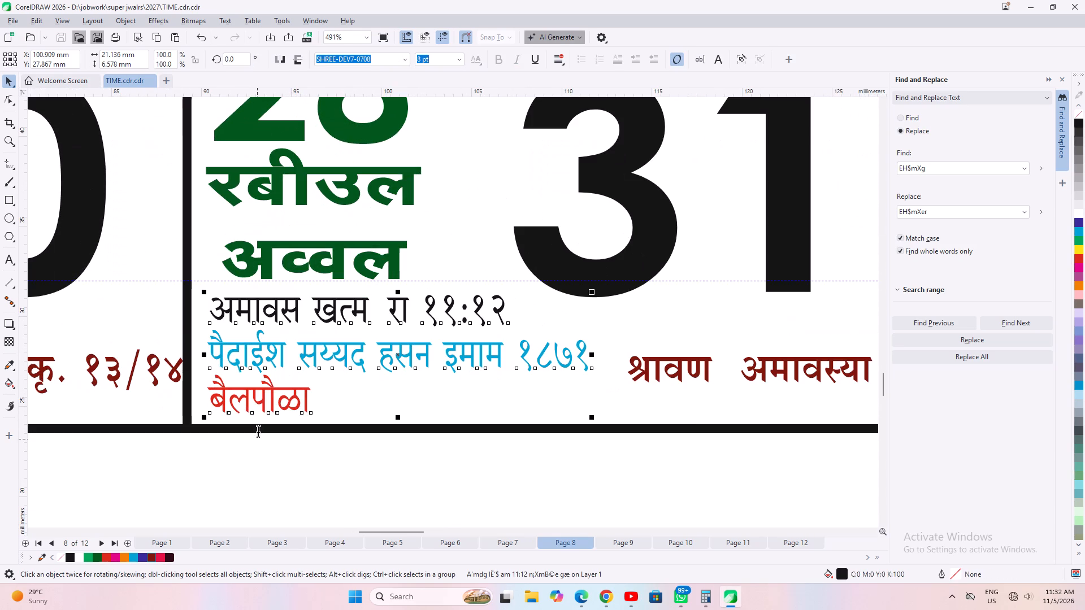
{"action": "left_click", "coordinate": [283, 404]}
{"action": "key", "text": "Right"}
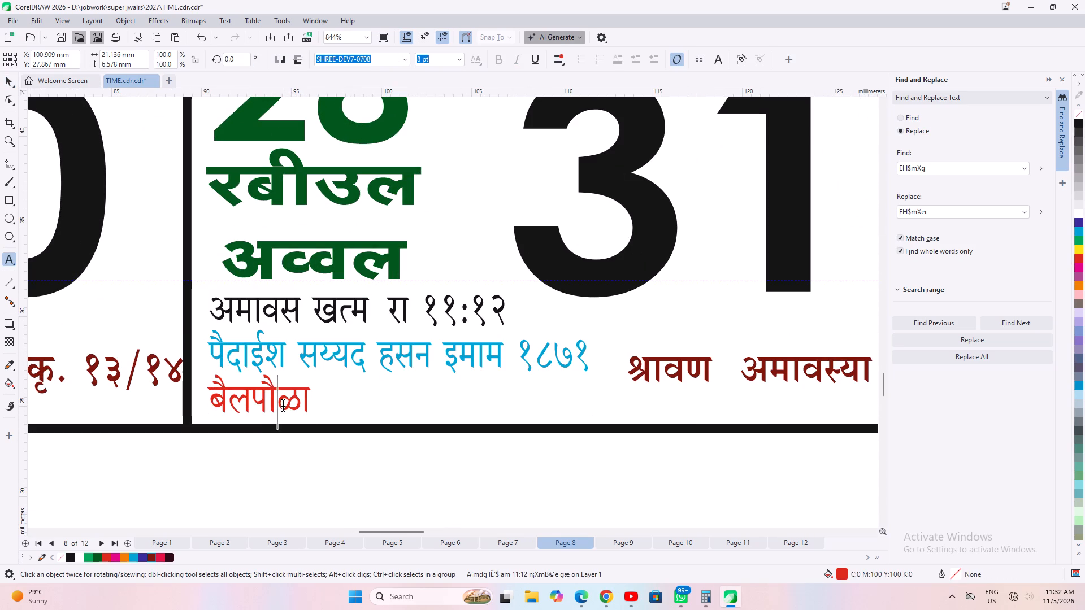
{"action": "key", "text": "Left"}
{"action": "key", "text": "BackSpace"}
{"action": "key", "text": "s"}
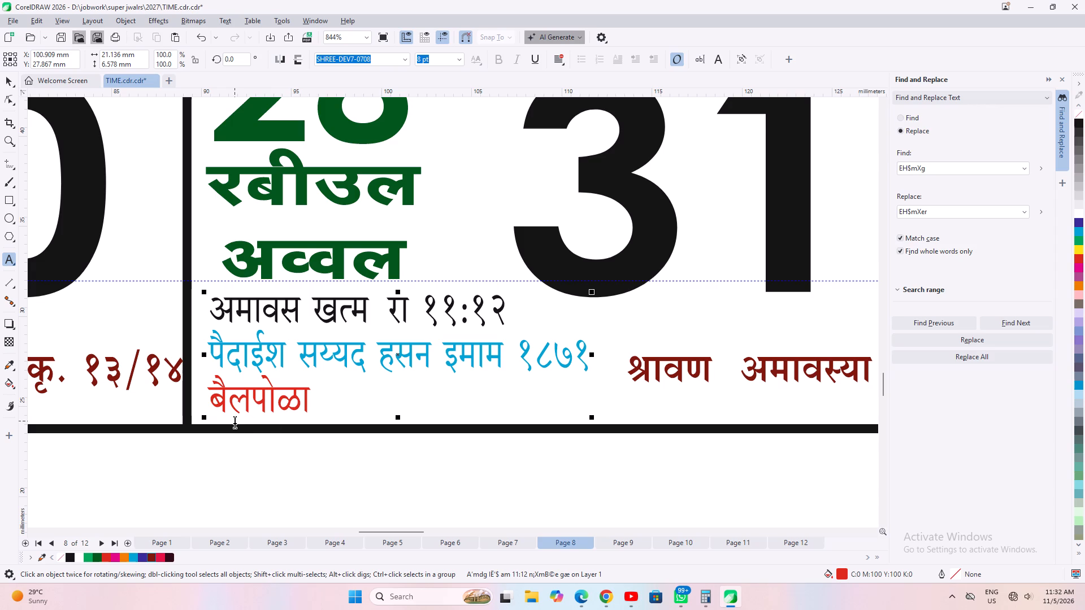
Go to Page 9 and review the festival entries and notes in its date cells.
{"action": "scroll", "coordinate": [244, 461], "scroll_direction": "down", "scroll_amount": 8}
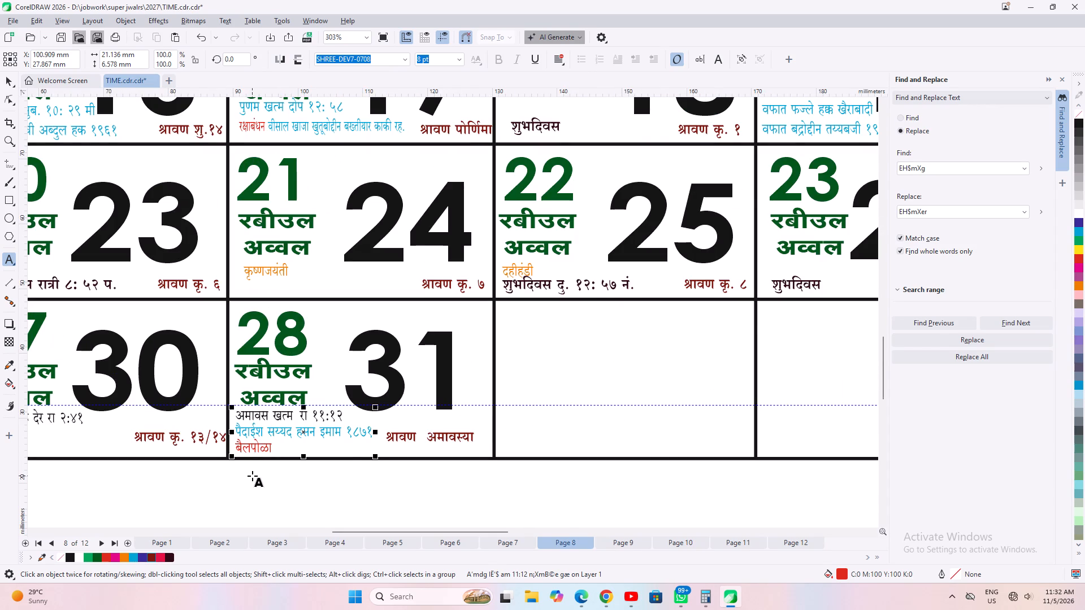
{"action": "scroll", "coordinate": [252, 476], "scroll_direction": "down", "scroll_amount": 3}
{"action": "left_click", "coordinate": [622, 543]}
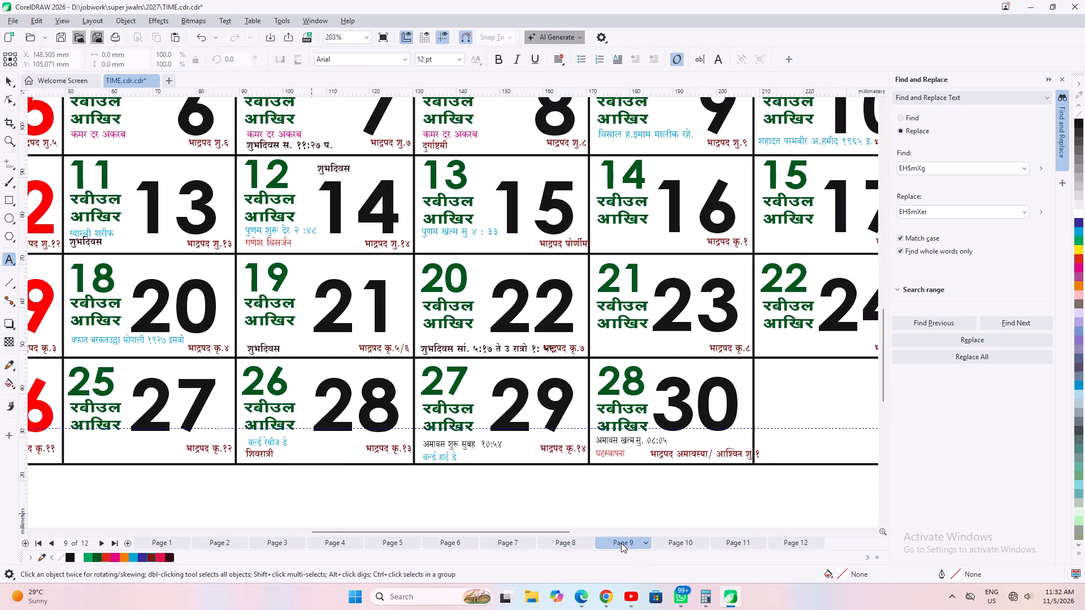
{"action": "scroll", "coordinate": [258, 568], "scroll_direction": "down", "scroll_amount": 4}
{"action": "scroll", "coordinate": [198, 407], "scroll_direction": "down", "scroll_amount": 4}
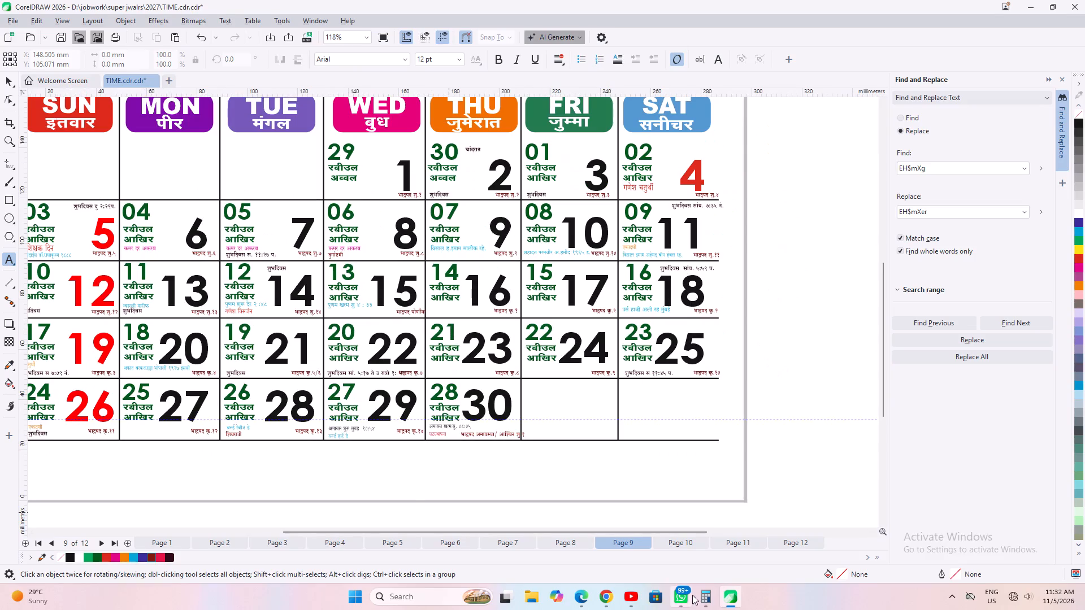
Switch to the train availability page in Chrome.
{"action": "left_click", "coordinate": [604, 604]}
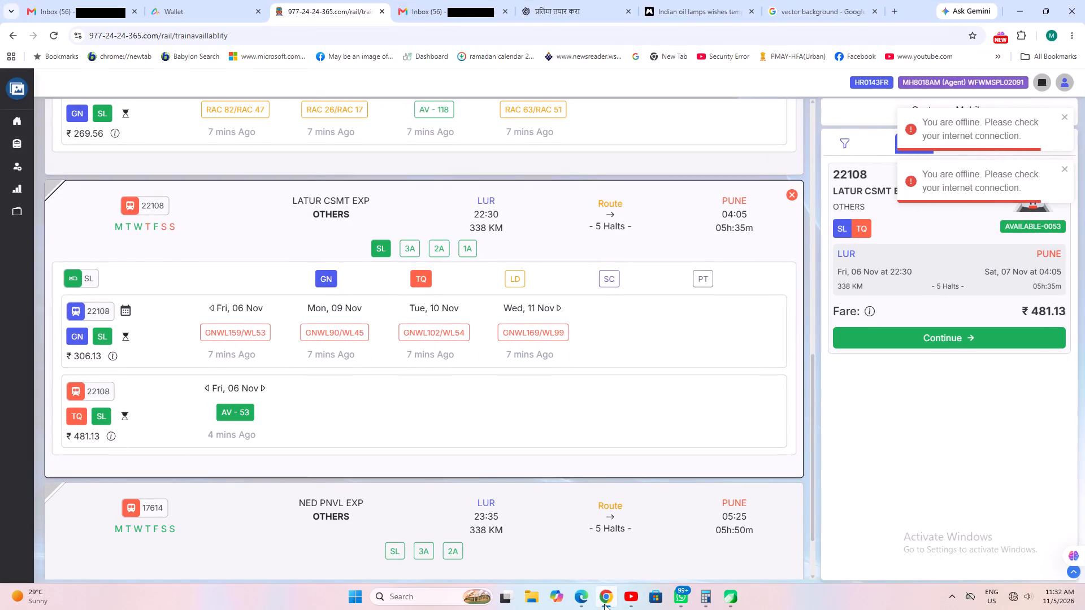
{"action": "left_click", "coordinate": [604, 604]}
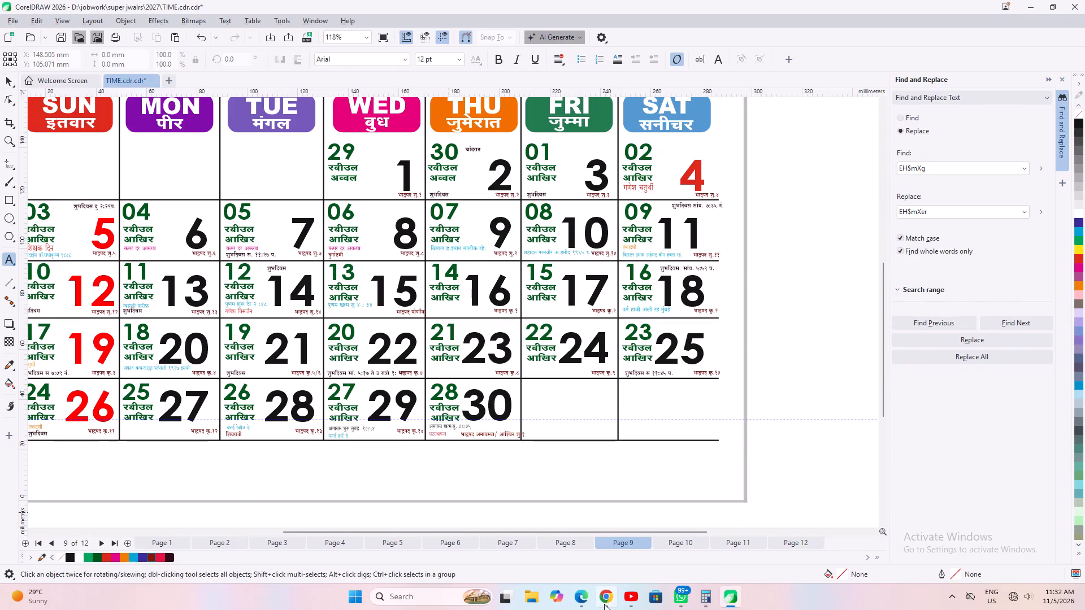
{"action": "left_click", "coordinate": [604, 604]}
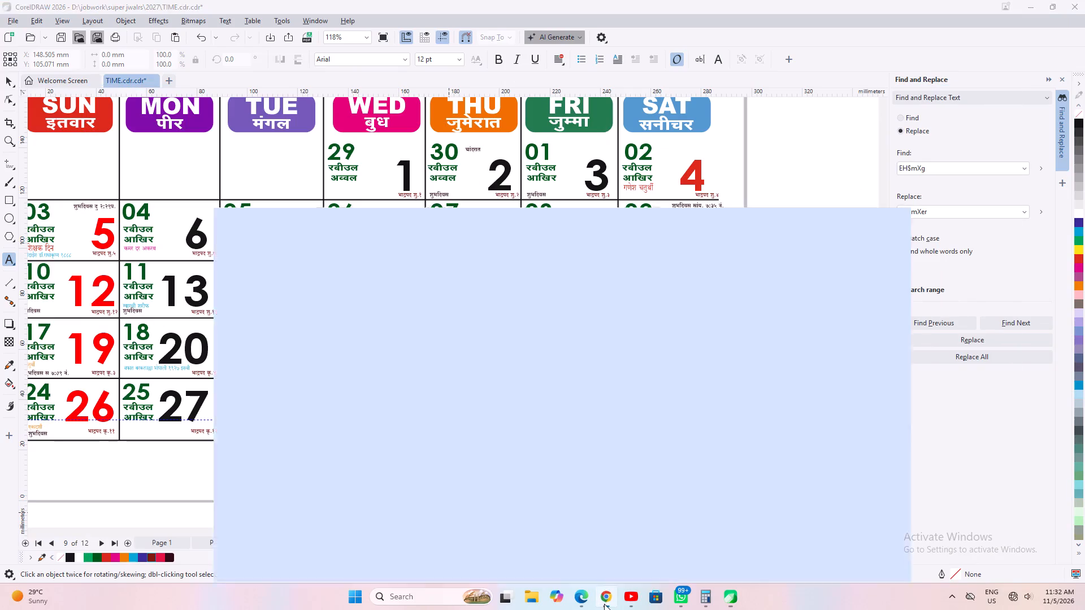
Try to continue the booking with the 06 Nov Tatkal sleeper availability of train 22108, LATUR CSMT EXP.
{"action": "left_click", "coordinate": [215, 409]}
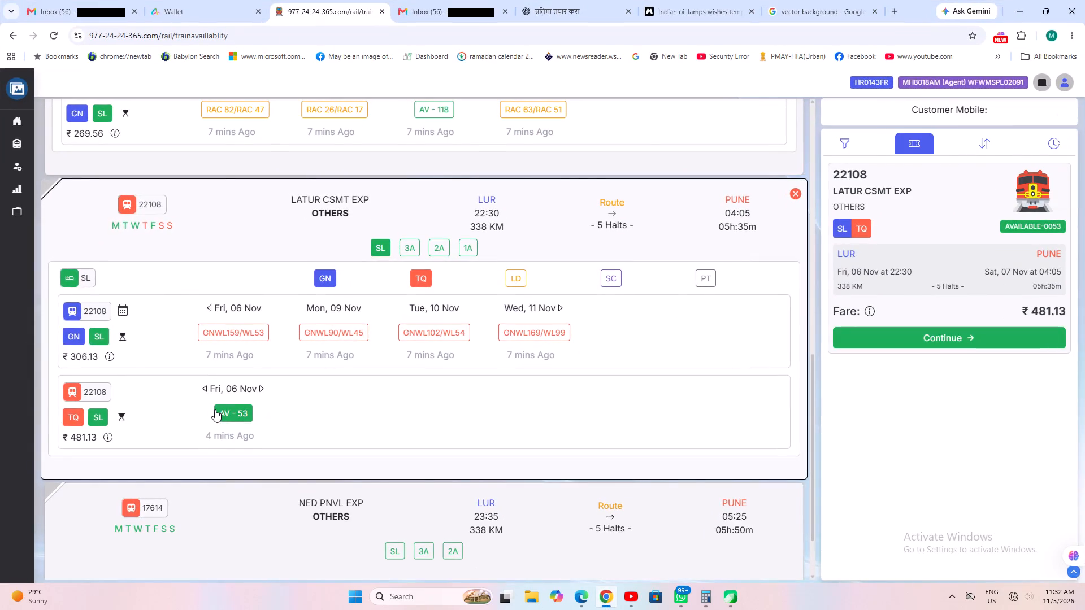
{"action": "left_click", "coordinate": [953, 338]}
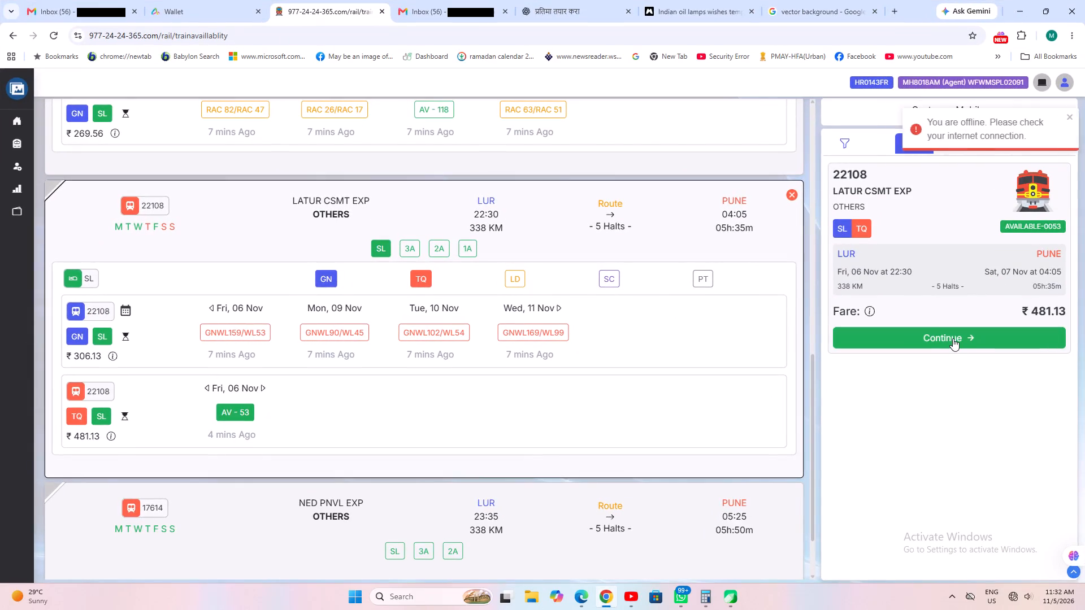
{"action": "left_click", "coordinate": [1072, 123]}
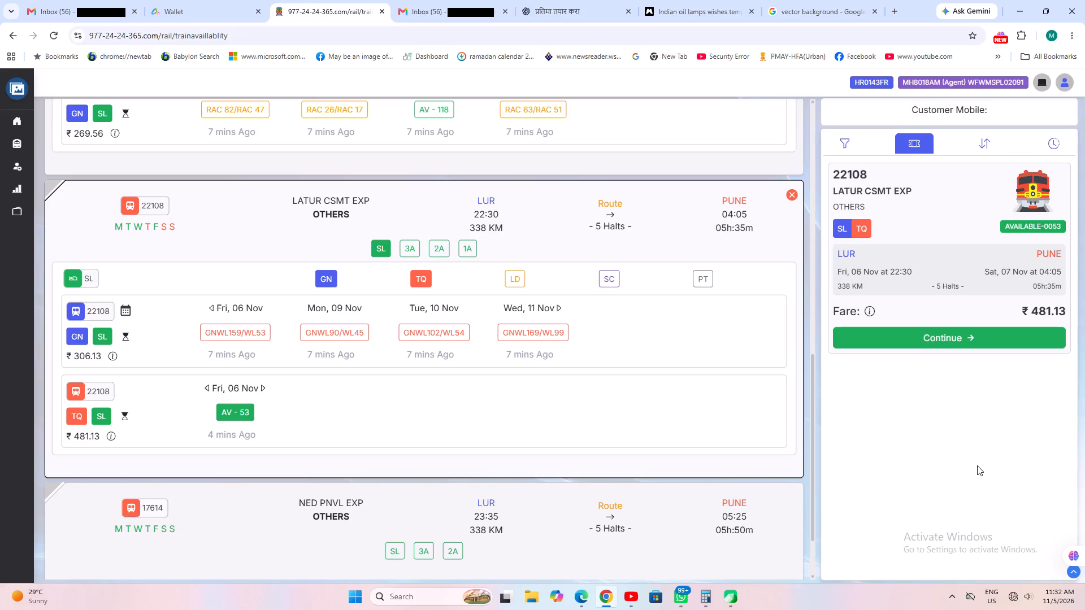
Turn Wi-Fi back on to restore the internet connection.
{"action": "left_click", "coordinate": [1014, 598]}
{"action": "left_click", "coordinate": [905, 416]}
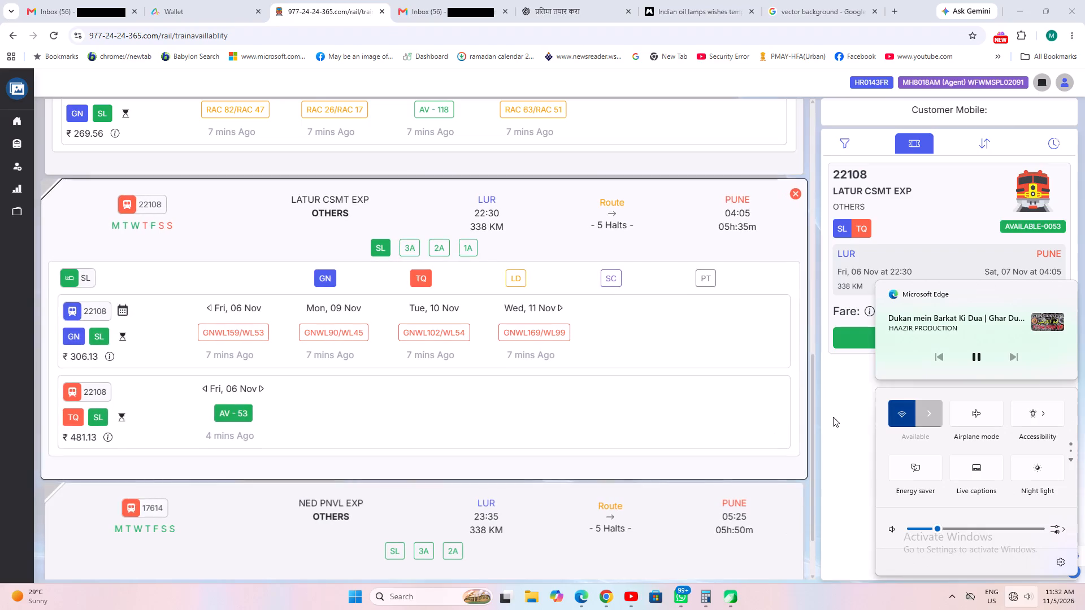
{"action": "left_click", "coordinate": [800, 274]}
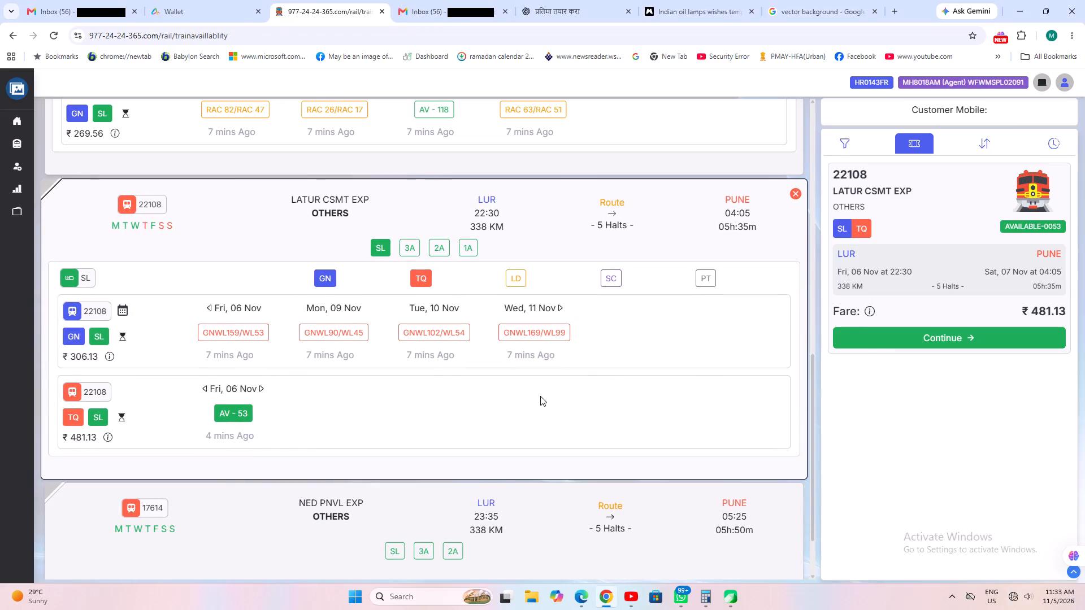
Reload the train list, select the 06 Nov Tatkal sleeper availability of train 22108, continue, and dismiss the customer mobile entry without submitting.
{"action": "key", "text": "F5"}
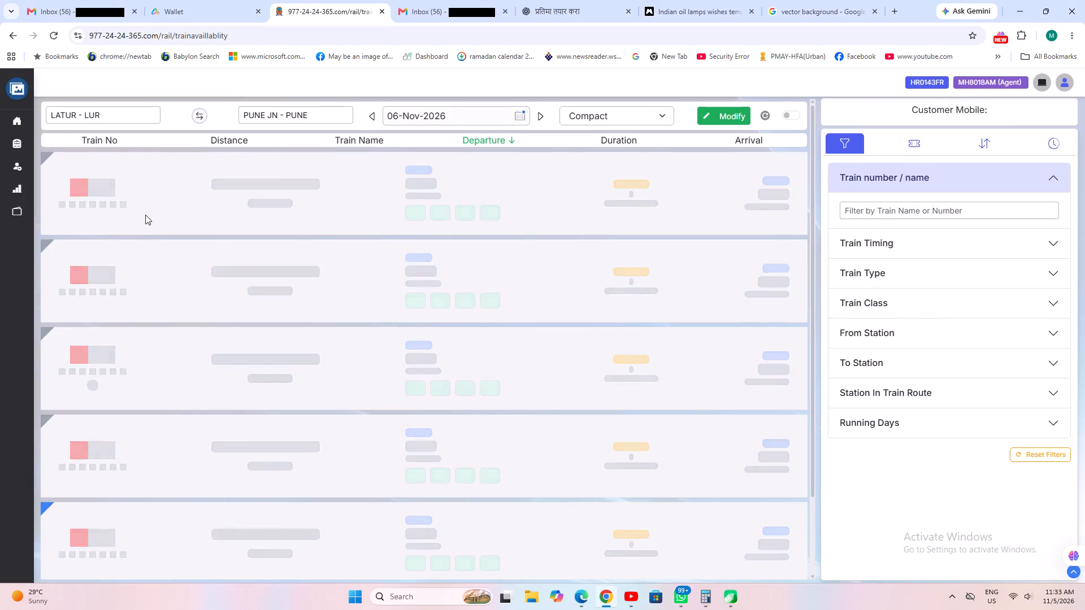
{"action": "scroll", "coordinate": [327, 454], "scroll_direction": "down", "scroll_amount": 4}
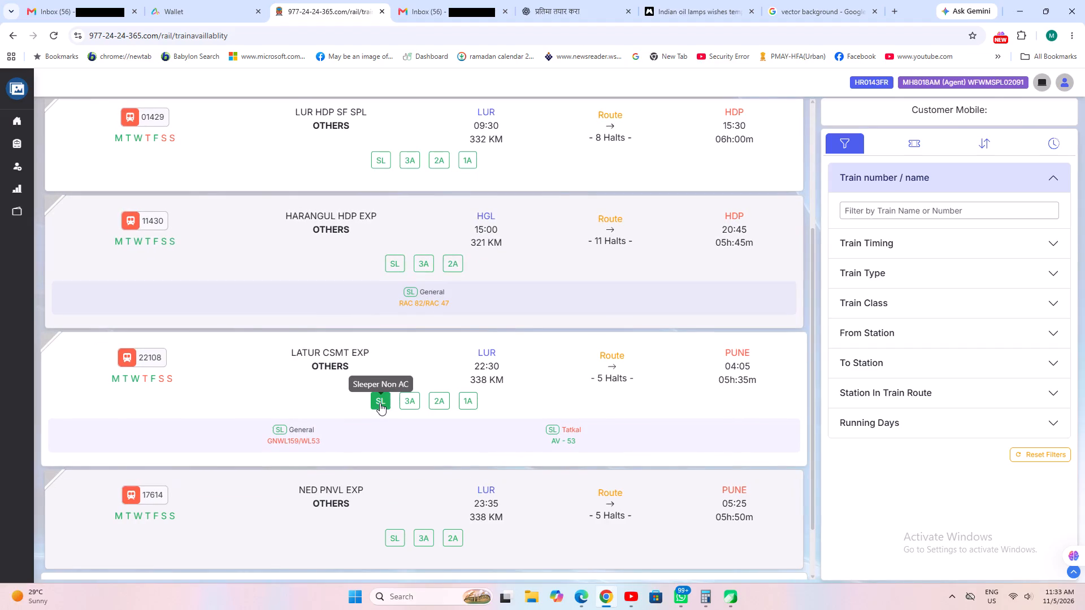
{"action": "left_click", "coordinate": [380, 403]}
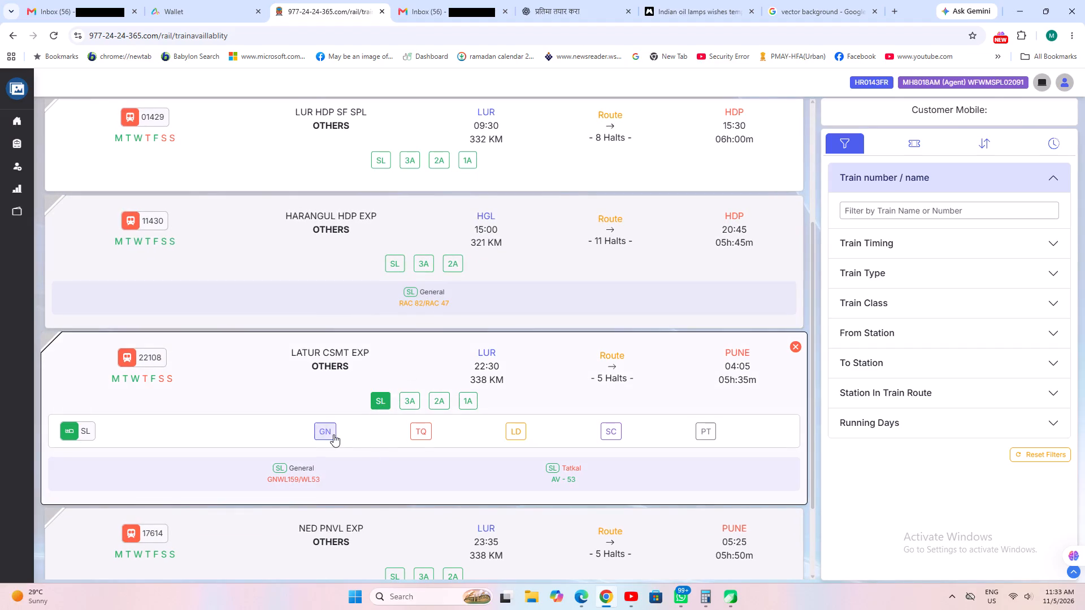
{"action": "left_click", "coordinate": [419, 431]}
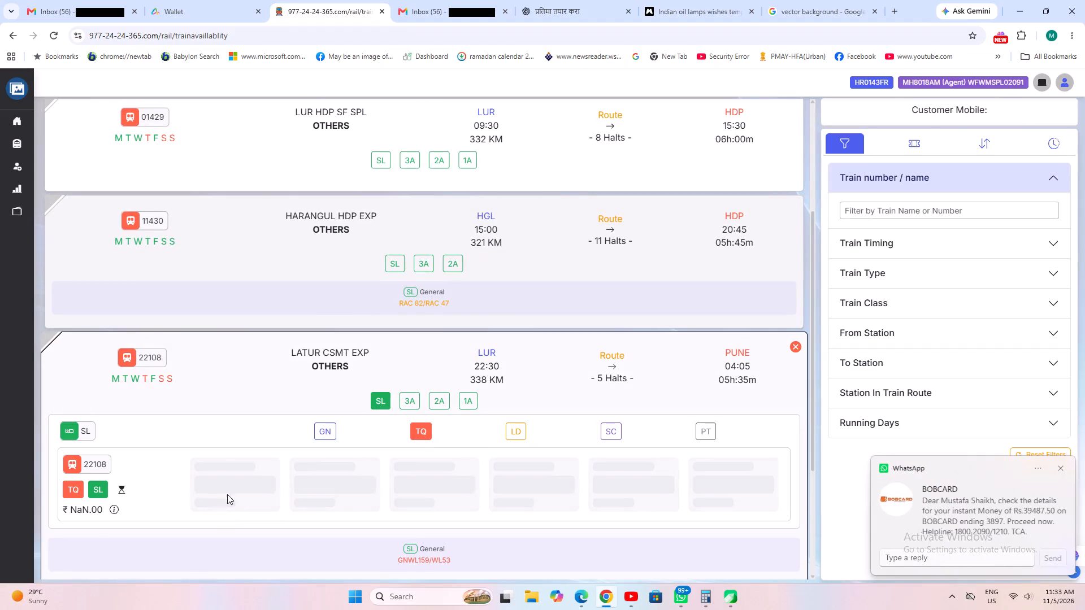
{"action": "left_click", "coordinate": [234, 483]}
{"action": "left_click", "coordinate": [1027, 338]}
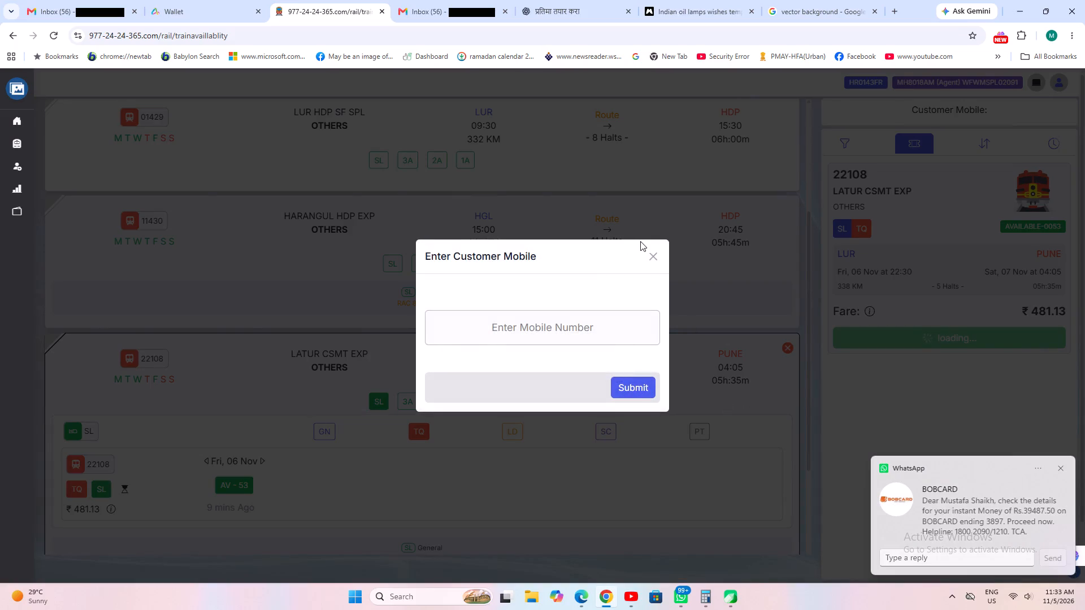
{"action": "left_click", "coordinate": [652, 256]}
Change the journey date to 05-Nov-2026 and rerun the LATUR to PUNE JN train search.
{"action": "scroll", "coordinate": [593, 404], "scroll_direction": "up", "scroll_amount": 10}
{"action": "left_click", "coordinate": [447, 116]}
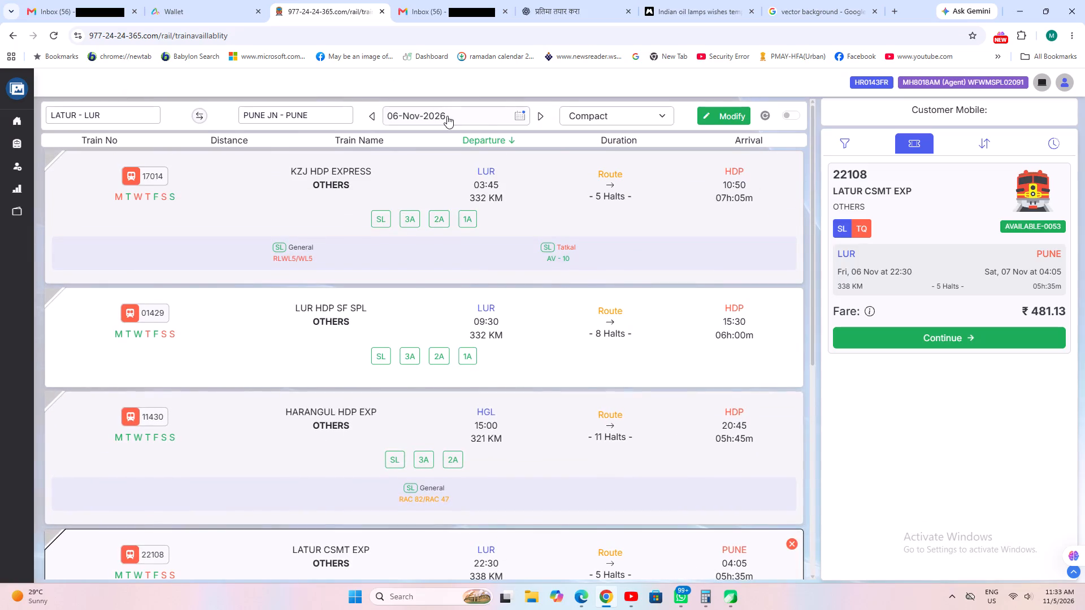
{"action": "left_click", "coordinate": [496, 175]}
{"action": "left_click", "coordinate": [496, 174]}
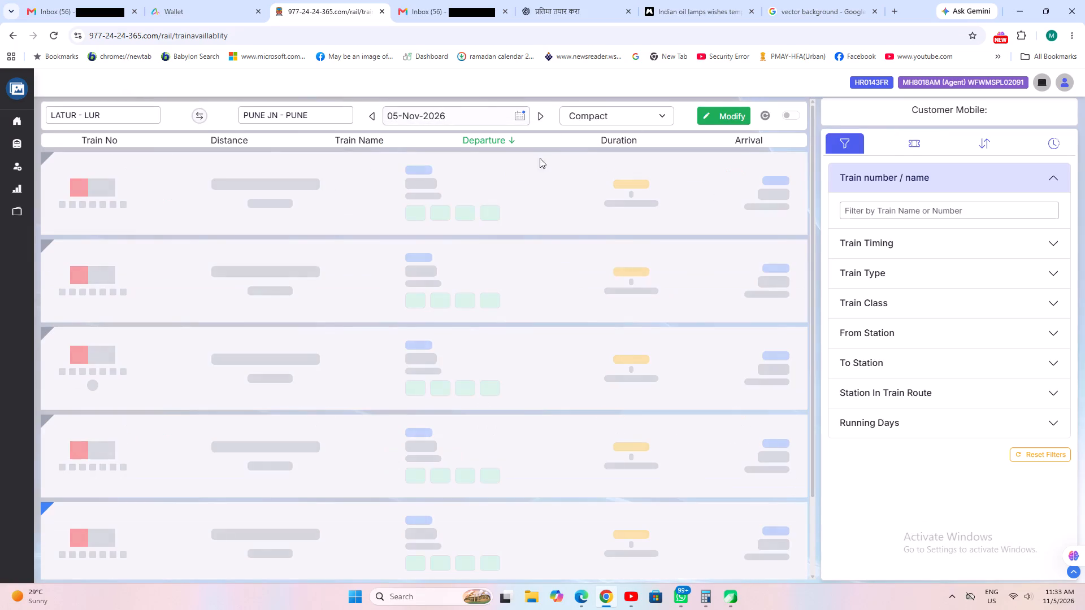
{"action": "left_click", "coordinate": [735, 114]}
Check General quota availability in SL and 3A classes for train 22144 BIDR CSMT SF EXP.
{"action": "scroll", "coordinate": [506, 439], "scroll_direction": "down", "scroll_amount": 6}
{"action": "left_click", "coordinate": [384, 367]}
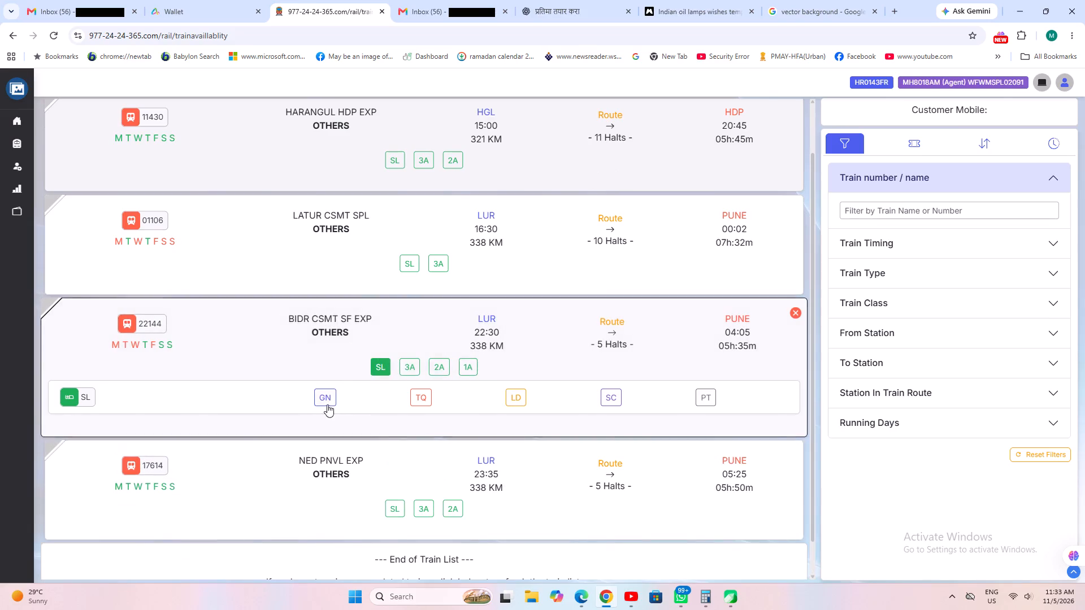
{"action": "left_click", "coordinate": [328, 399]}
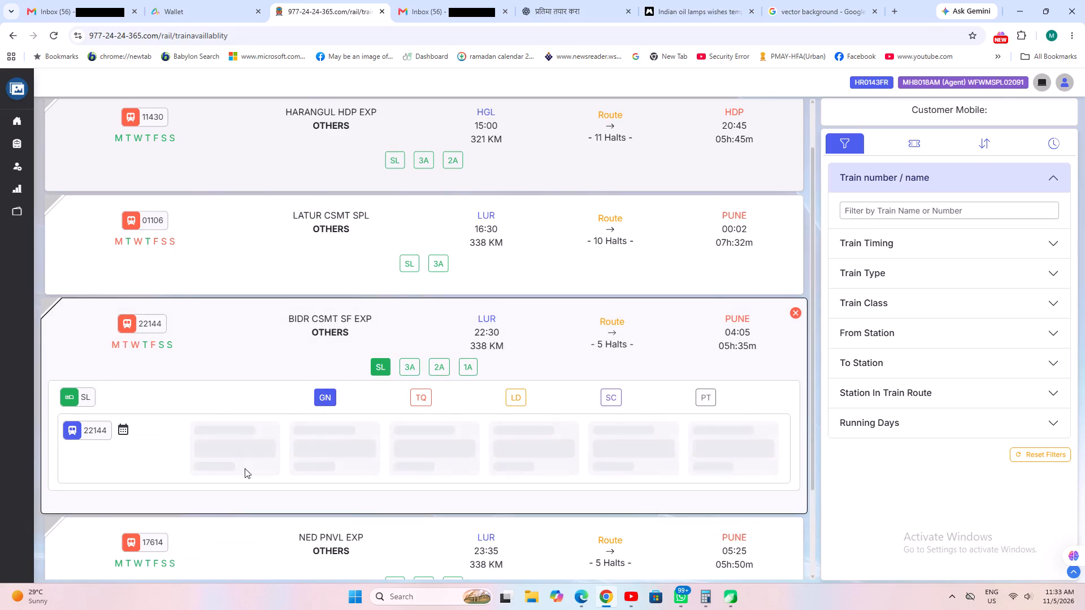
{"action": "left_click", "coordinate": [404, 364]}
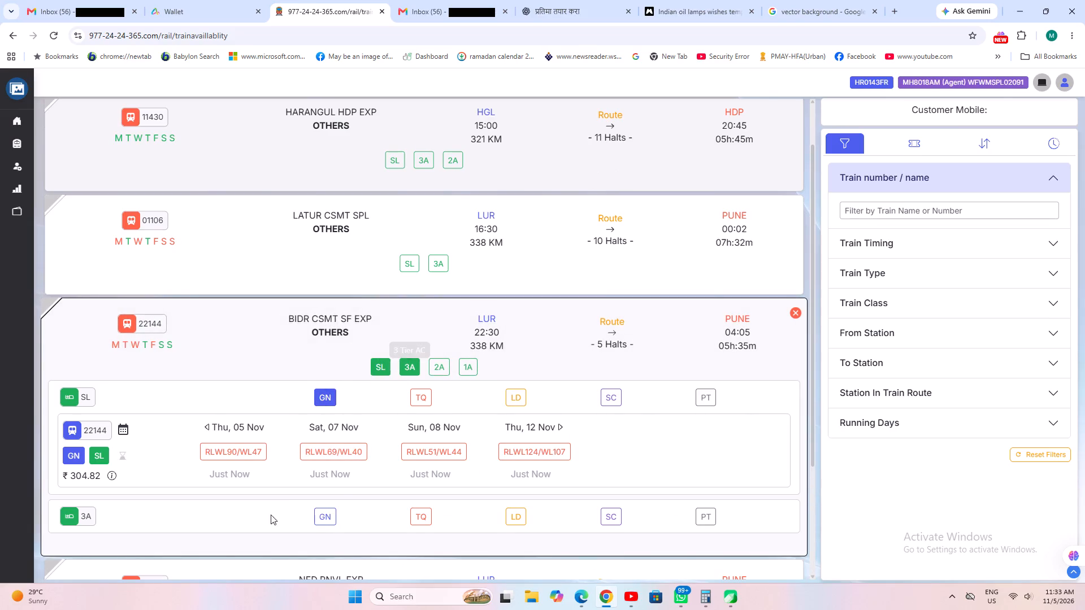
{"action": "left_click", "coordinate": [323, 513]}
{"action": "scroll", "coordinate": [366, 488], "scroll_direction": "down", "scroll_amount": 1}
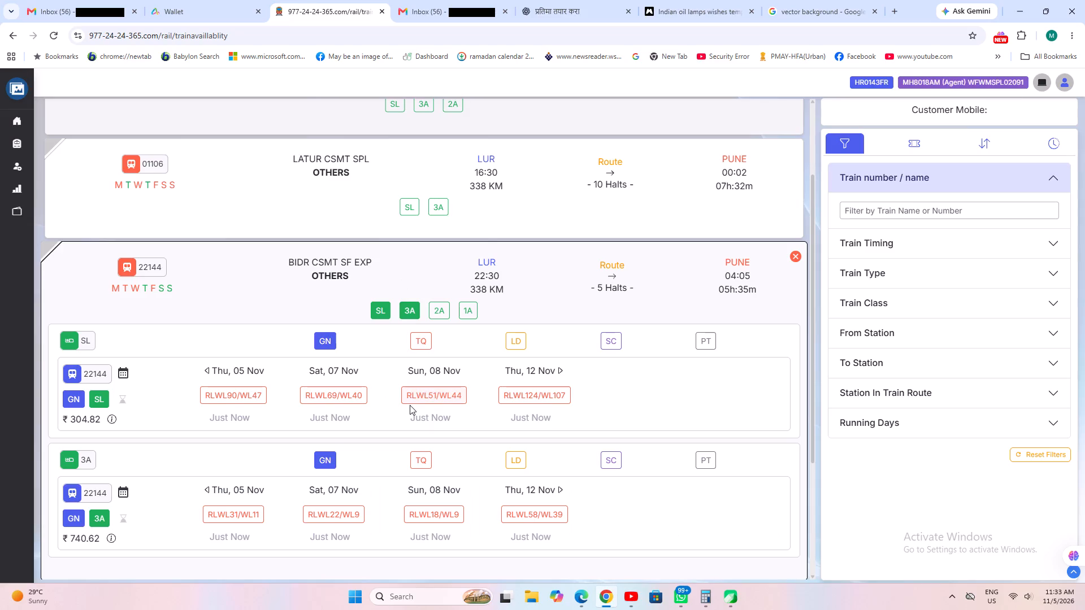
Check Tatkal quota availability in sleeper class for train 22144 BIDR CSMT SF EXP.
{"action": "left_click", "coordinate": [420, 341]}
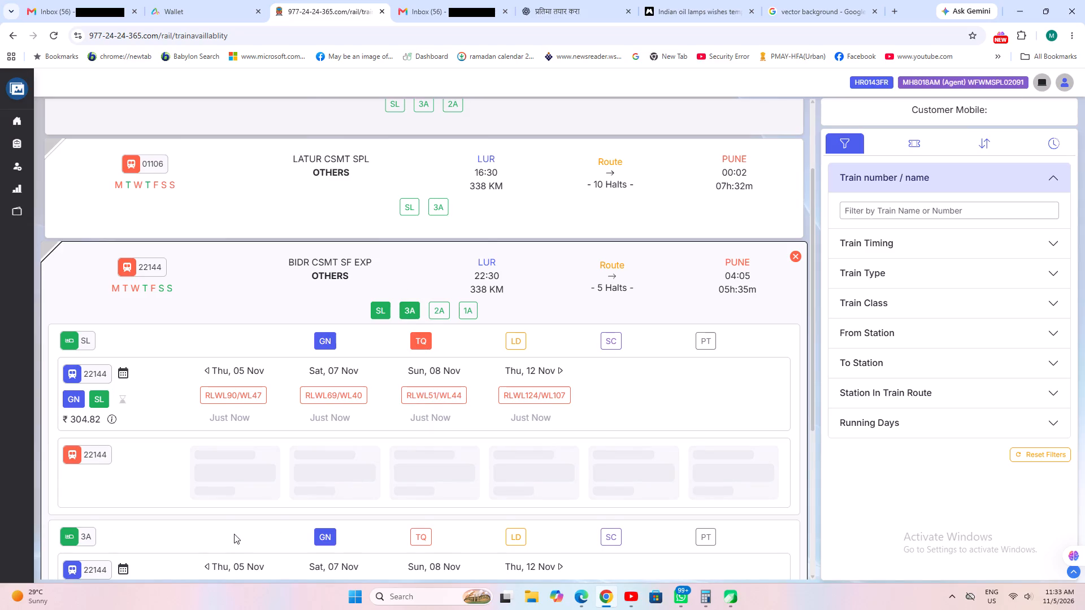
Check Tatkal quota availability in sleeper class for train 17614 NED PNVL EXP.
{"action": "scroll", "coordinate": [427, 332], "scroll_direction": "down", "scroll_amount": 5}
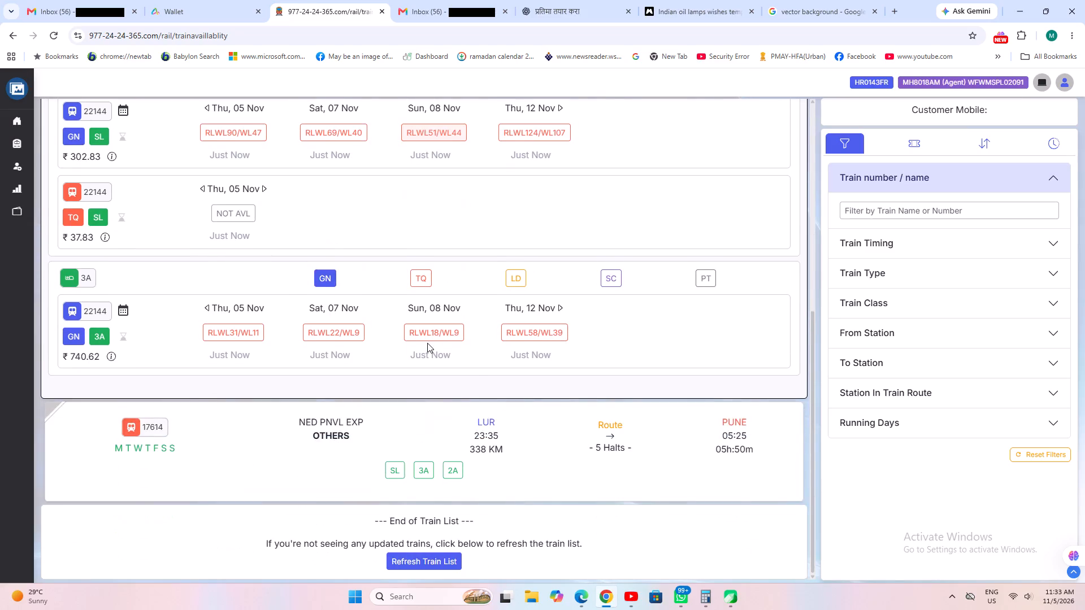
{"action": "left_click", "coordinate": [398, 474]}
{"action": "left_click", "coordinate": [423, 503]}
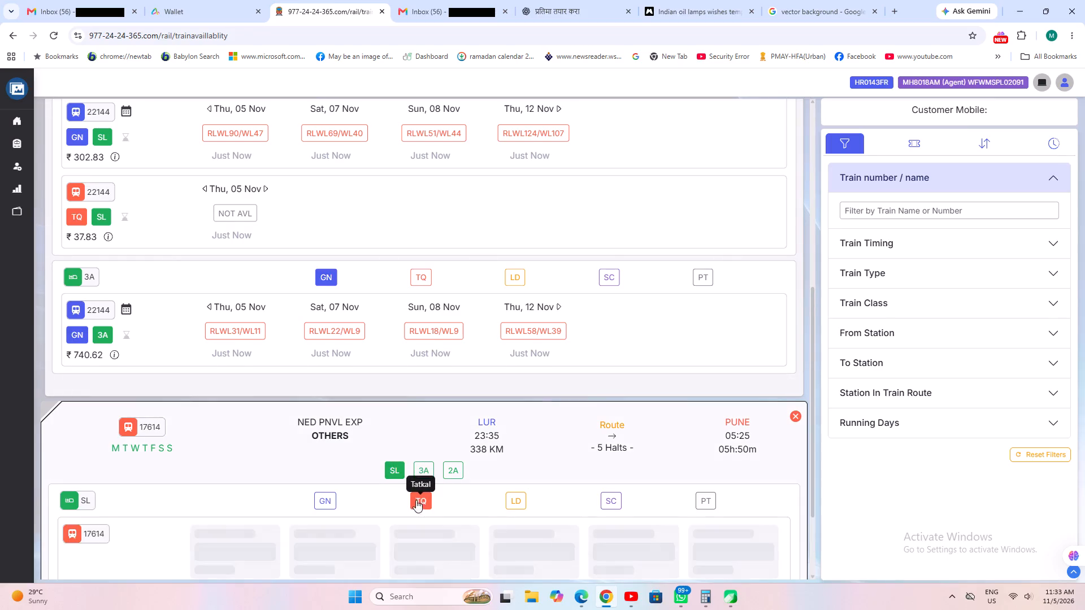
{"action": "scroll", "coordinate": [416, 500], "scroll_direction": "down", "scroll_amount": 4}
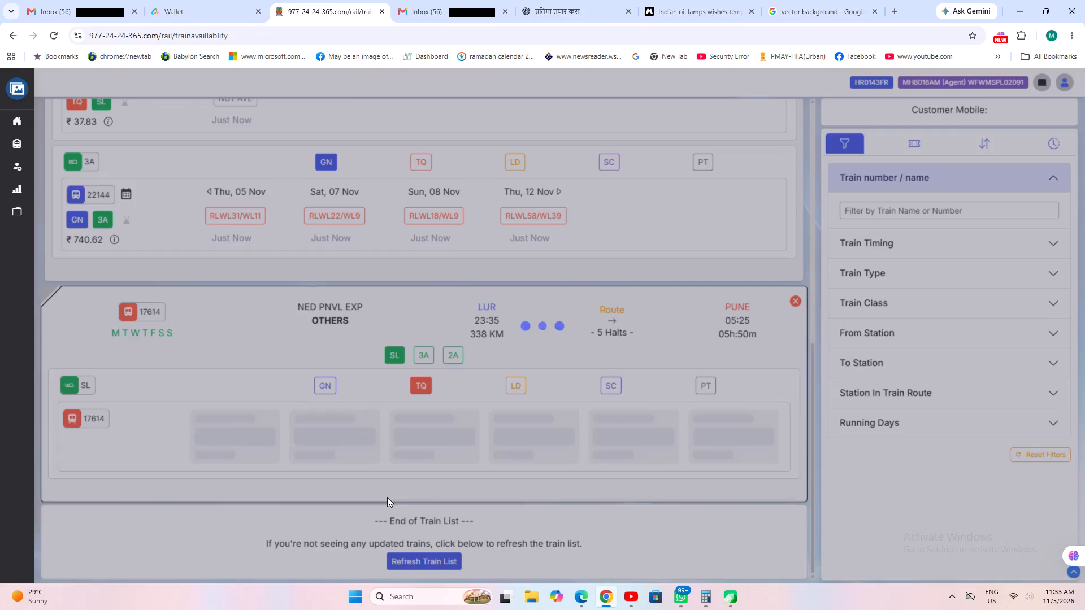
{"action": "scroll", "coordinate": [387, 496], "scroll_direction": "up", "scroll_amount": 3}
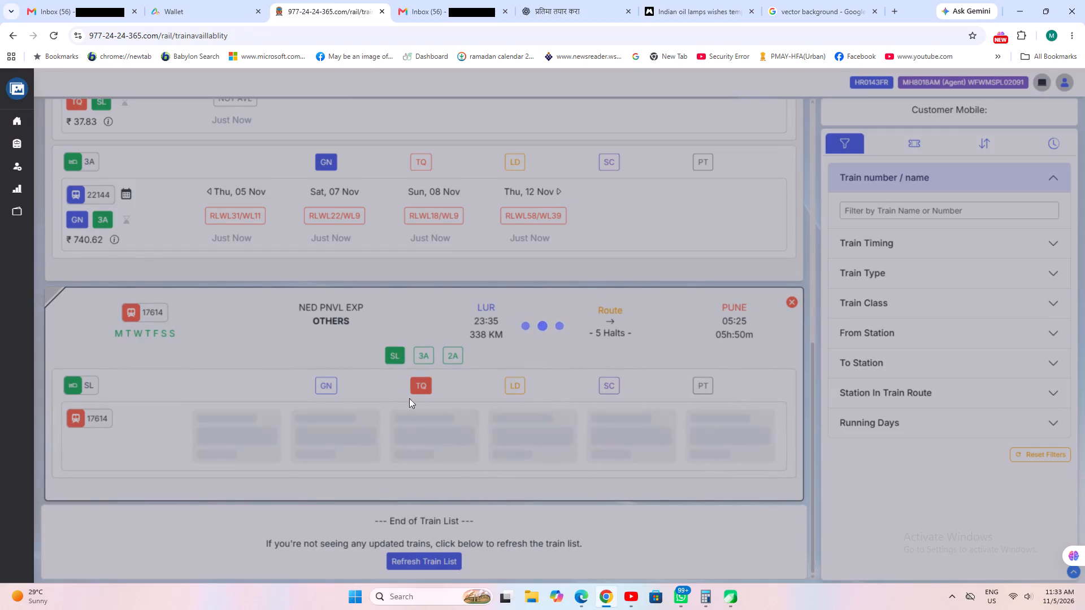
{"action": "scroll", "coordinate": [411, 394], "scroll_direction": "up", "scroll_amount": 2}
{"action": "triple_click", "coordinate": [418, 389]}
{"action": "left_click", "coordinate": [418, 387]}
{"action": "left_click", "coordinate": [421, 381]}
{"action": "right_click", "coordinate": [422, 376]}
{"action": "left_click_drag", "start_coordinate": [423, 373], "coordinate": [430, 366]}
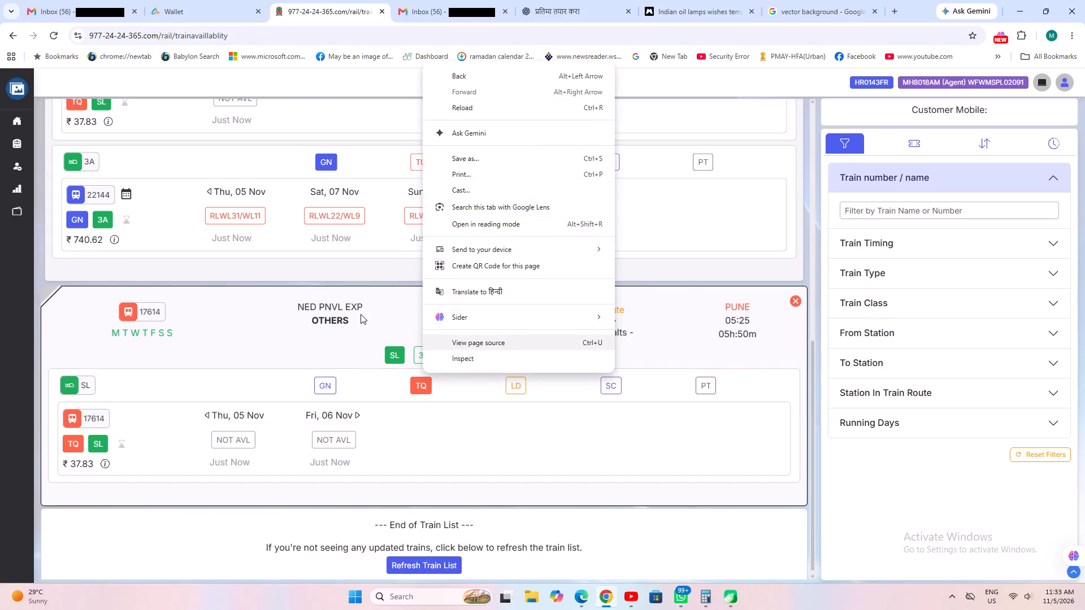
{"action": "left_click", "coordinate": [353, 319]}
Review the General and Tatkal availability by date for train 22144 in SL and 3A classes.
{"action": "scroll", "coordinate": [365, 313], "scroll_direction": "up", "scroll_amount": 2}
{"action": "scroll", "coordinate": [407, 265], "scroll_direction": "up", "scroll_amount": 3}
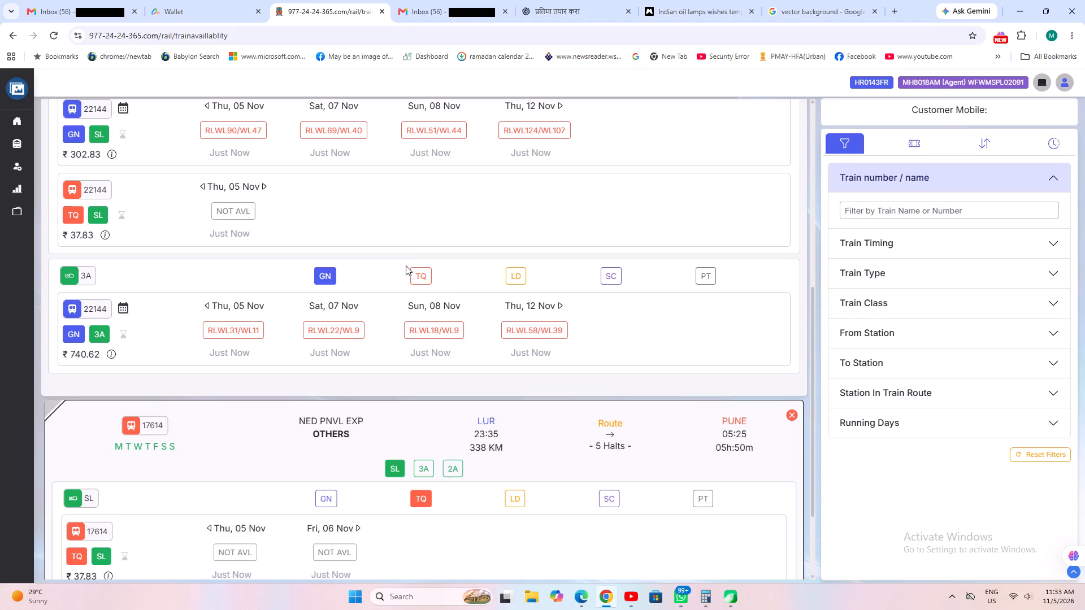
{"action": "scroll", "coordinate": [341, 268], "scroll_direction": "up", "scroll_amount": 5}
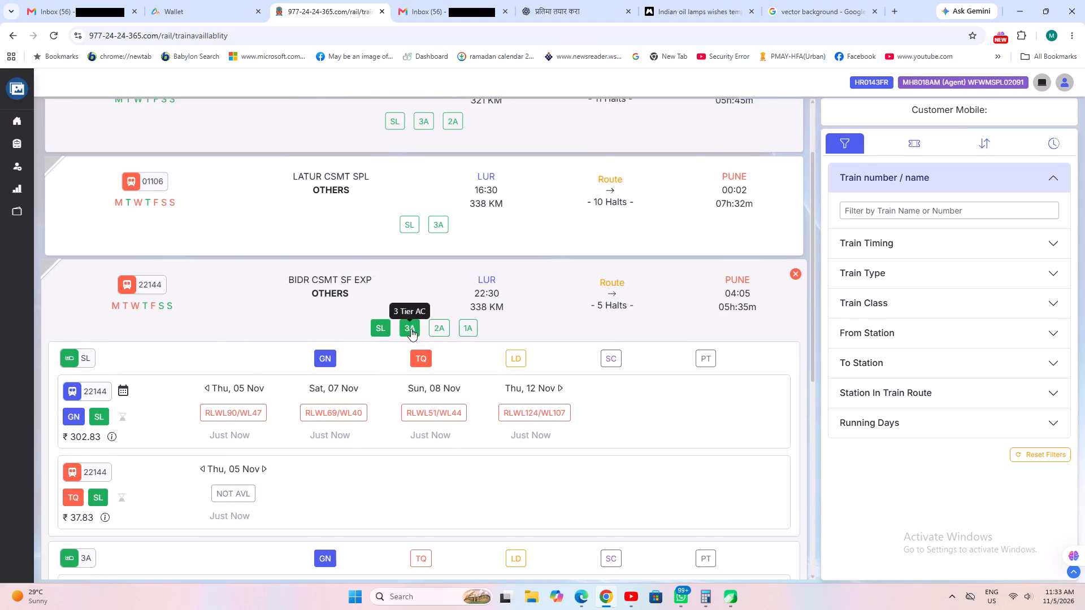
{"action": "scroll", "coordinate": [411, 329], "scroll_direction": "down", "scroll_amount": 4}
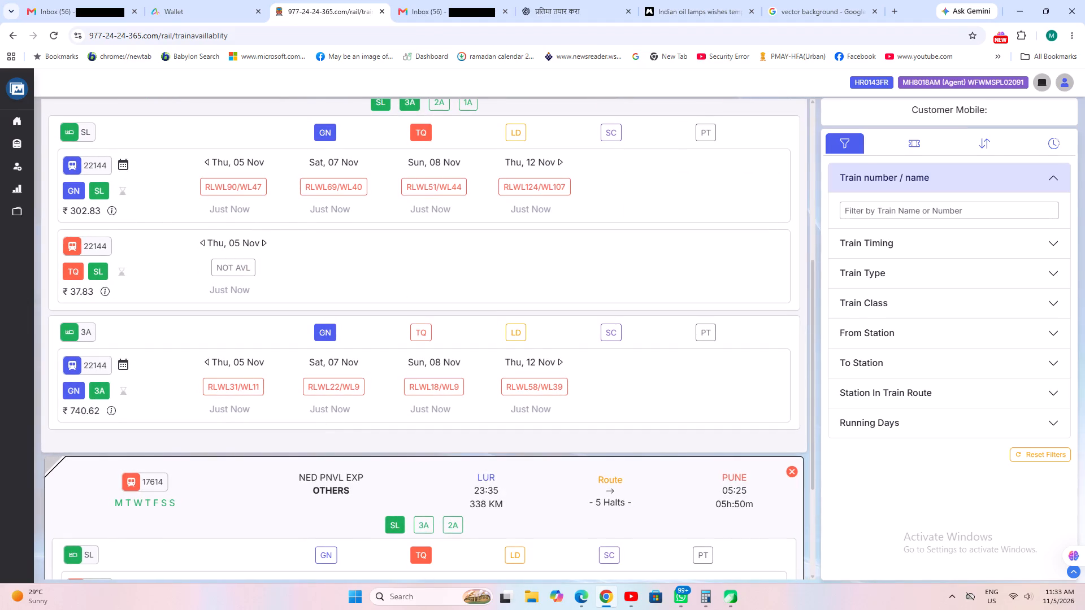
{"action": "scroll", "coordinate": [72, 257], "scroll_direction": "up", "scroll_amount": 1}
{"action": "scroll", "coordinate": [374, 198], "scroll_direction": "up", "scroll_amount": 3}
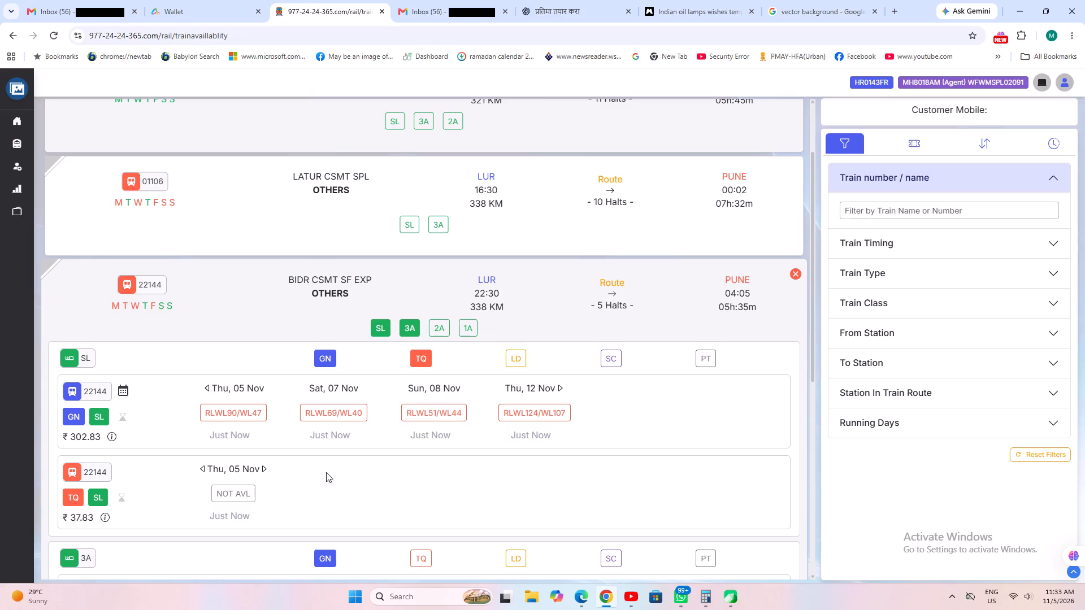
{"action": "scroll", "coordinate": [316, 425], "scroll_direction": "down", "scroll_amount": 3}
{"action": "left_click", "coordinate": [231, 321]}
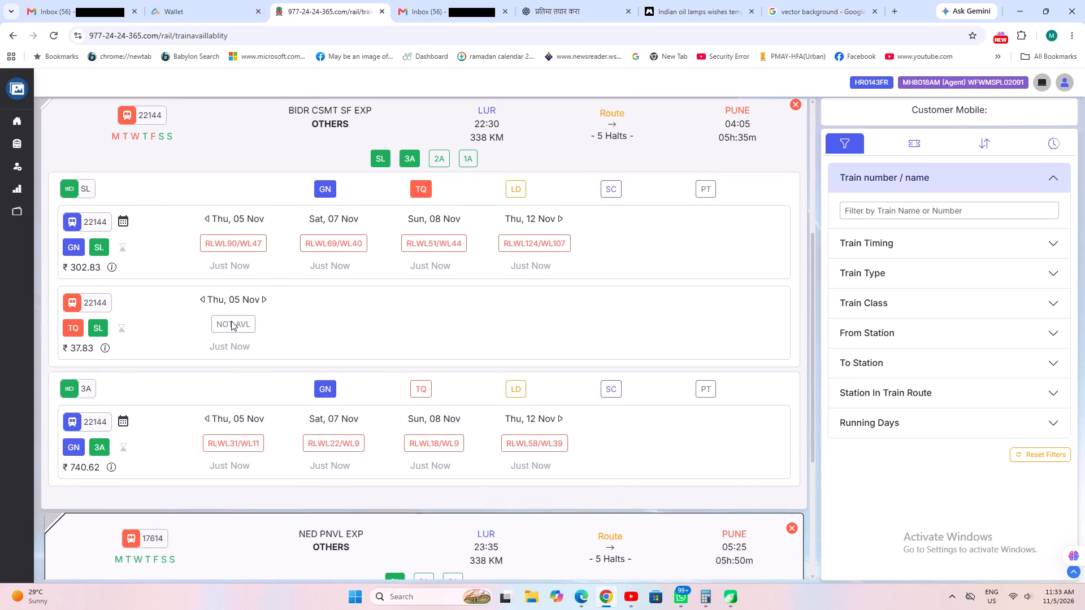
Change the journey date to 06-Nov-2026 for the LATUR to PUNE JN train search.
{"action": "scroll", "coordinate": [314, 305], "scroll_direction": "up", "scroll_amount": 6}
{"action": "left_click", "coordinate": [415, 110]}
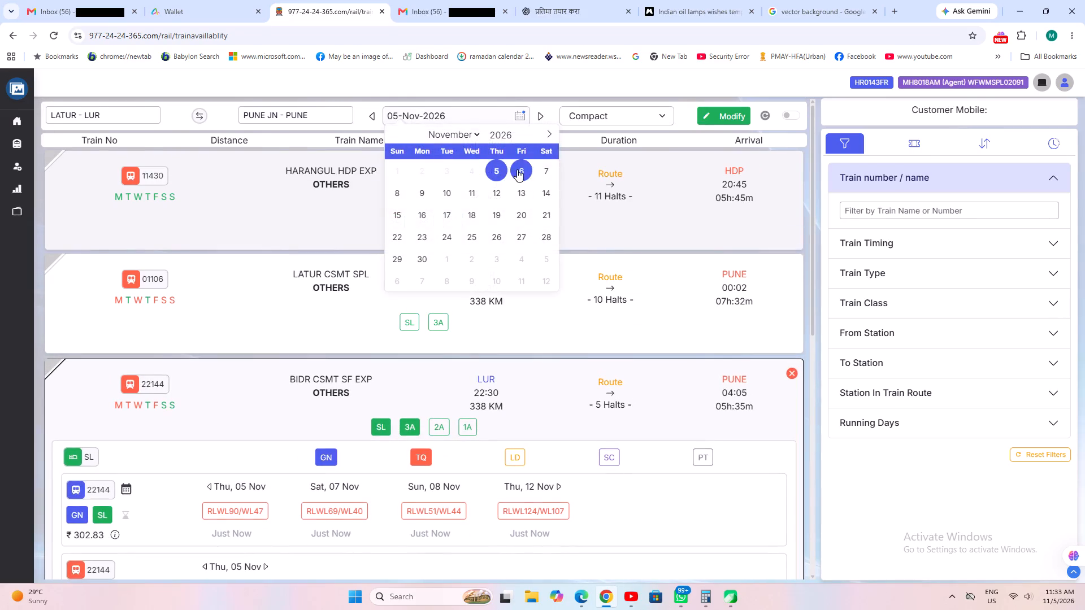
{"action": "left_click", "coordinate": [517, 169]}
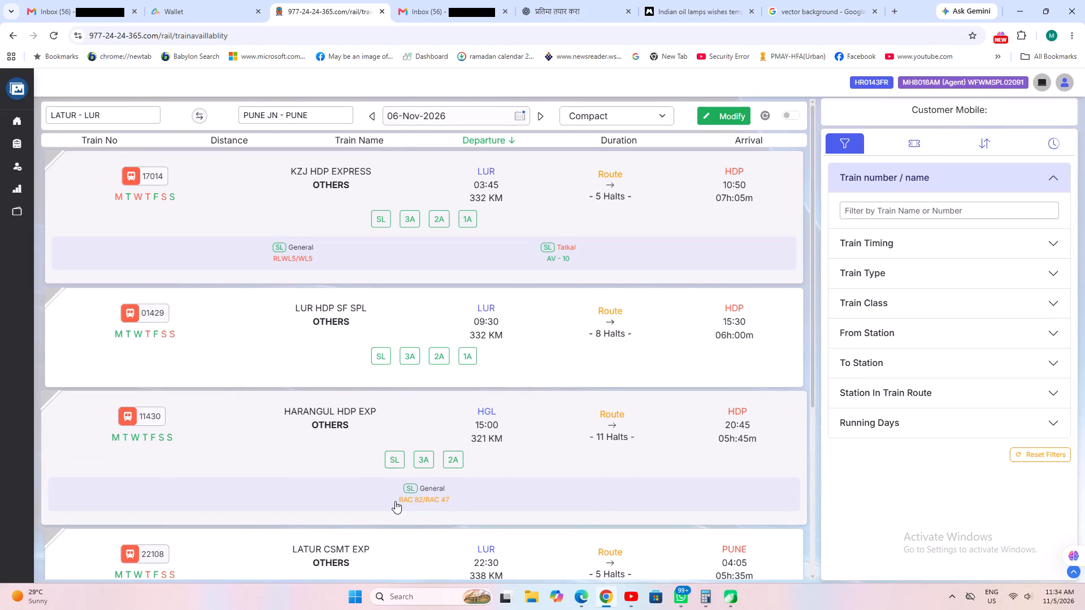
Check General quota availability in sleeper class for train 22108 LATUR CSMT EXP.
{"action": "scroll", "coordinate": [375, 400], "scroll_direction": "down", "scroll_amount": 2}
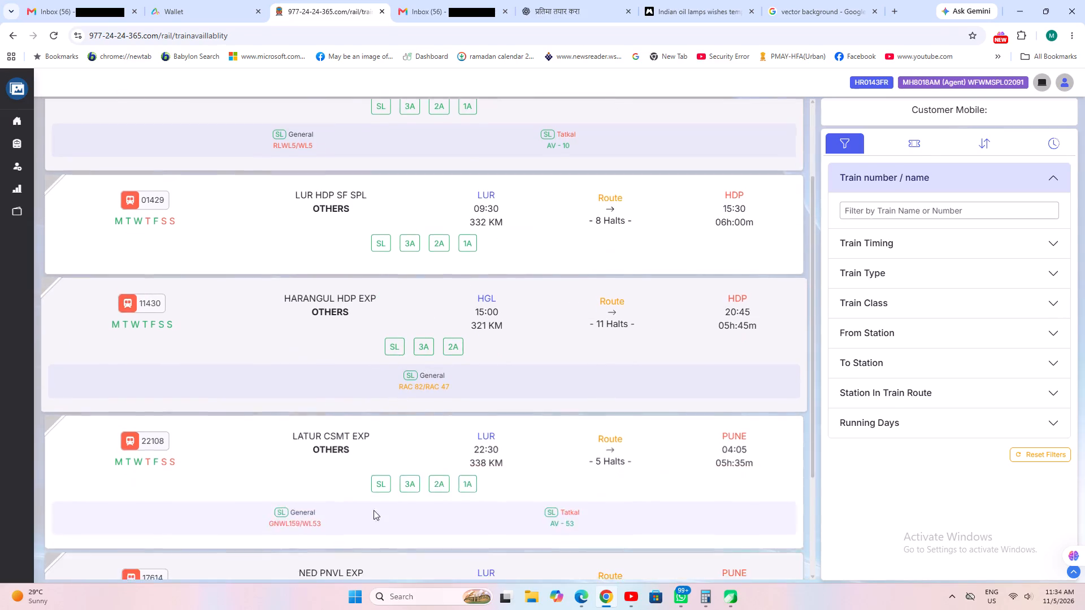
{"action": "left_click", "coordinate": [383, 487]}
{"action": "scroll", "coordinate": [371, 497], "scroll_direction": "down", "scroll_amount": 2}
{"action": "left_click", "coordinate": [320, 403]}
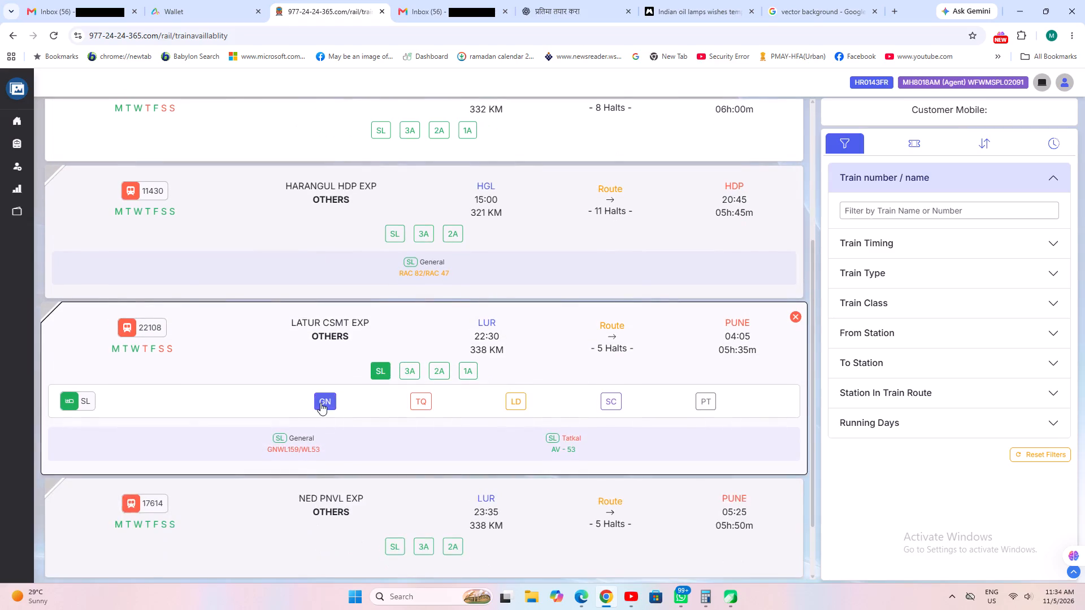